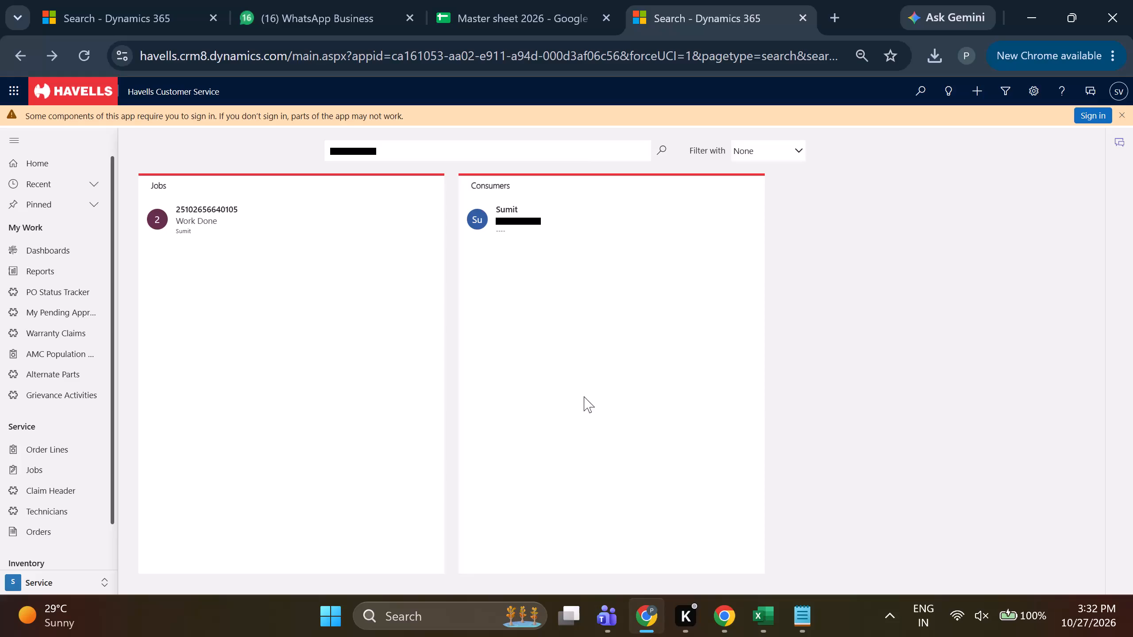
# Rerun the search across jobs and consumers using the term already entered, with no filter applied.
pyautogui.click(662, 150)
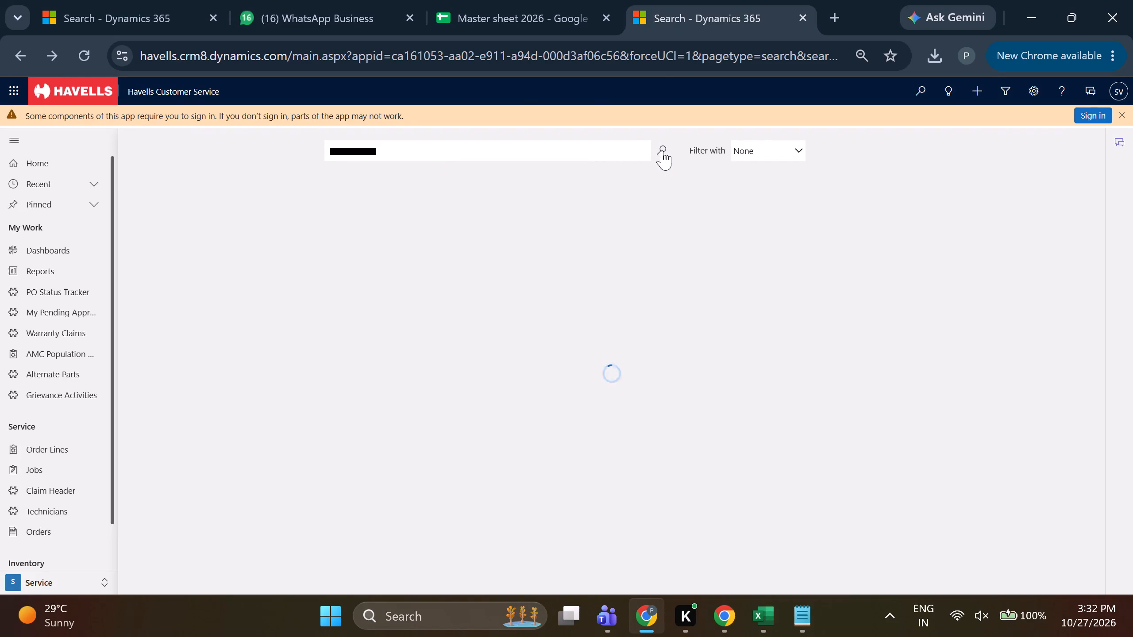
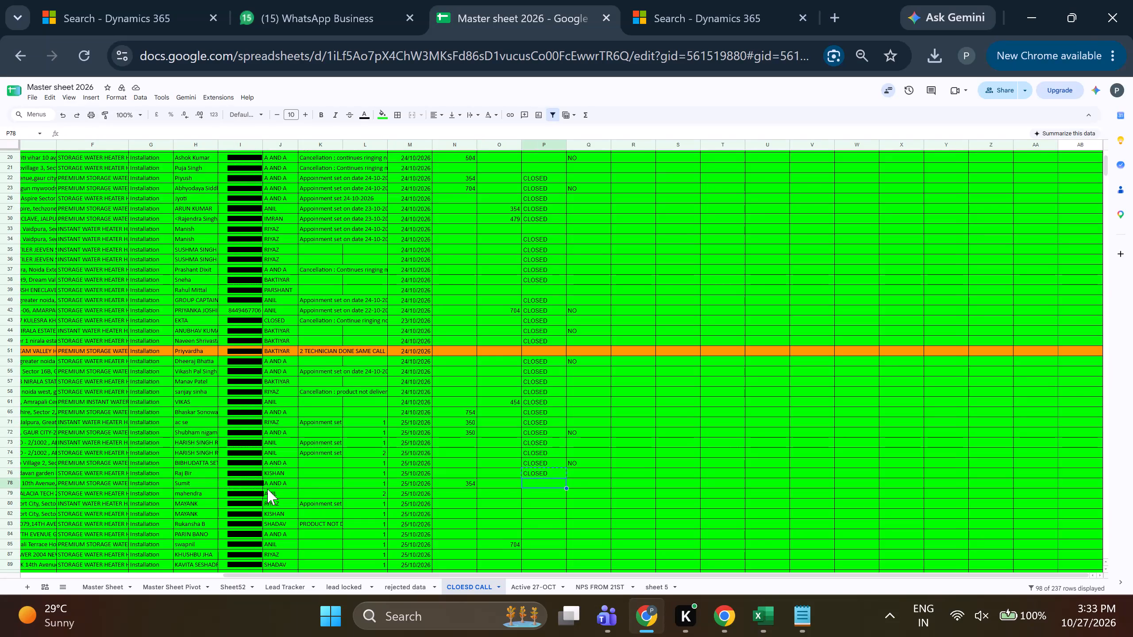
# Mark the call in row 78 as CLOSED in column P of the CLOESD CALL sheet.
pyautogui.press('Down')
pyautogui.press('Down')
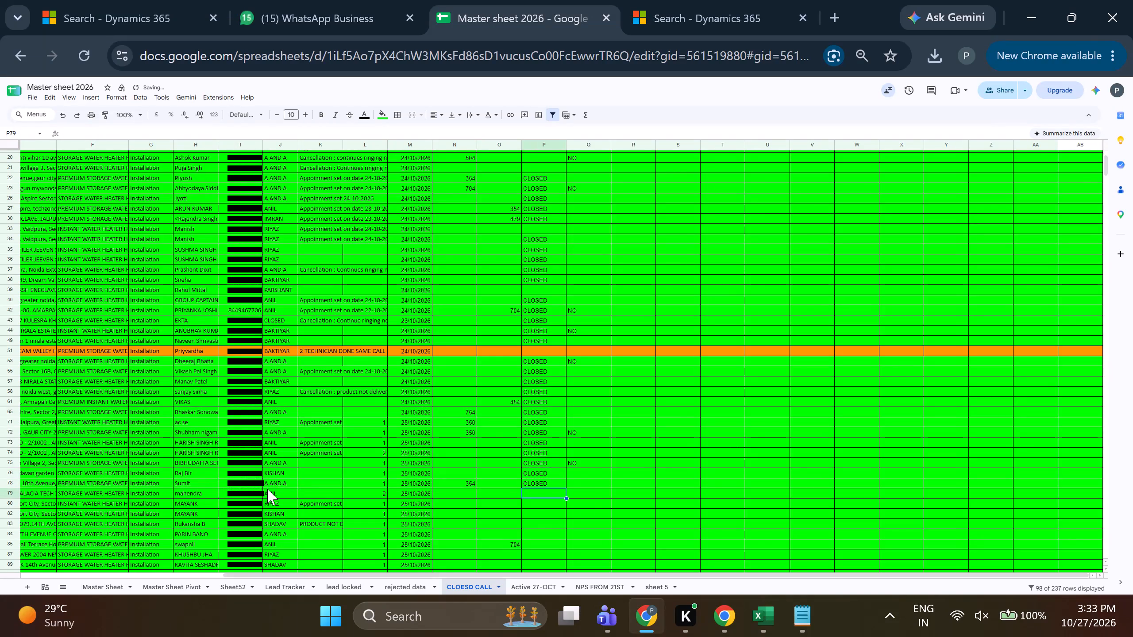
# Select the customer's phone number in row 79, column I, of the CLOESD CALL sheet.
pyautogui.press('Left')
pyautogui.press('Left')
pyautogui.press('Left')
pyautogui.press('Left')
pyautogui.press('Left')
pyautogui.press('Left')
pyautogui.press('Left')
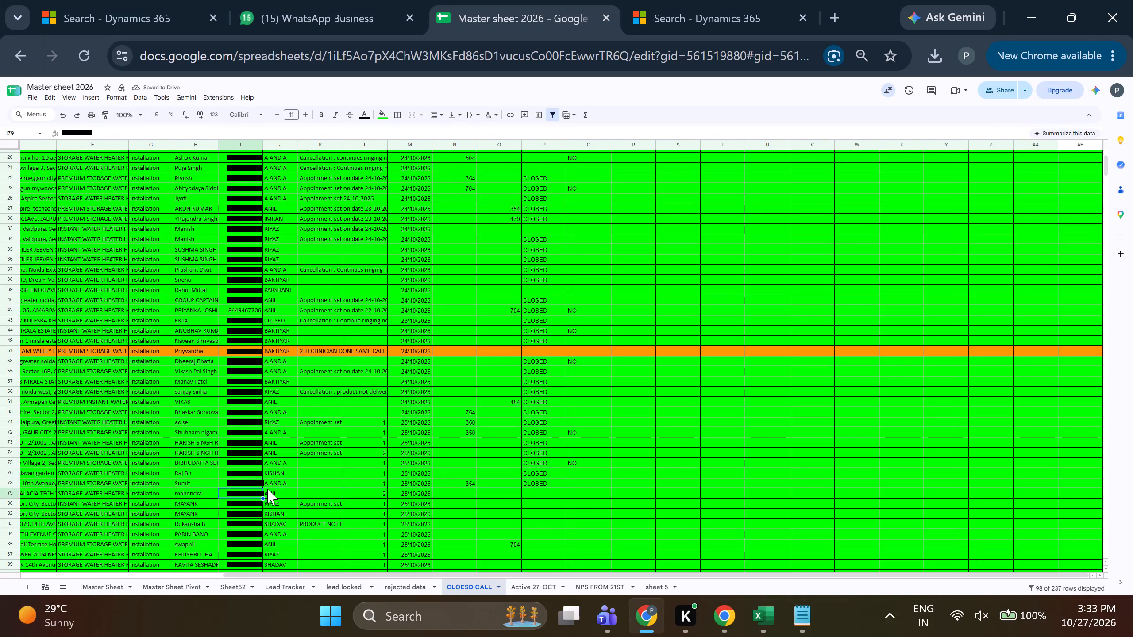
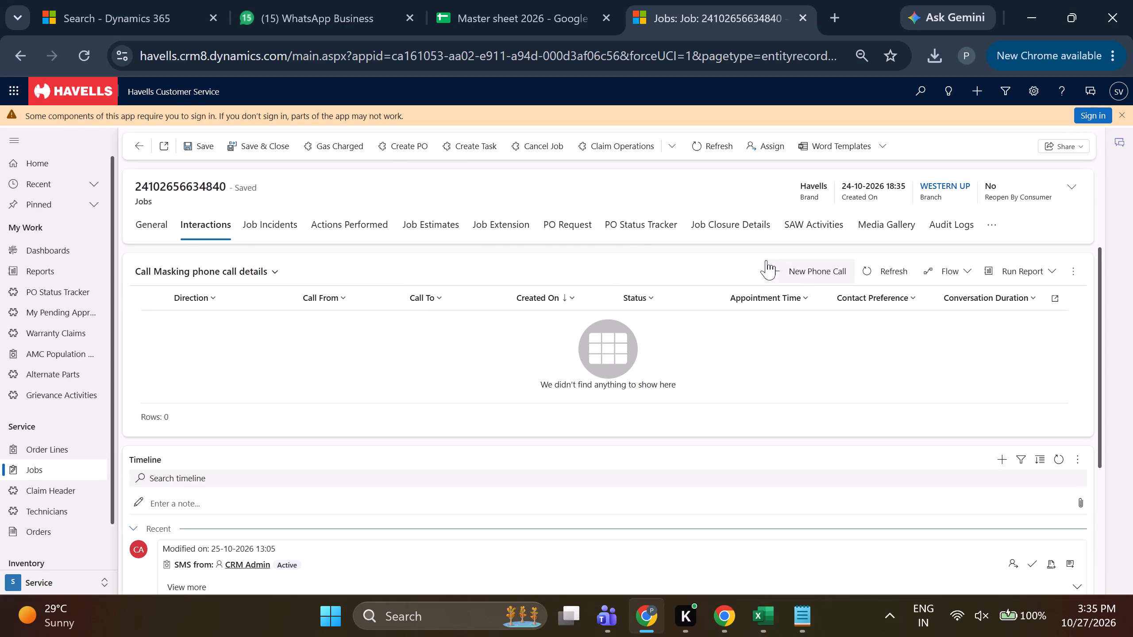
# Create a new phone call for the open job with the contact preference set to Registered Number.
pyautogui.click(804, 267)
pyautogui.click(974, 159)
pyautogui.click(984, 203)
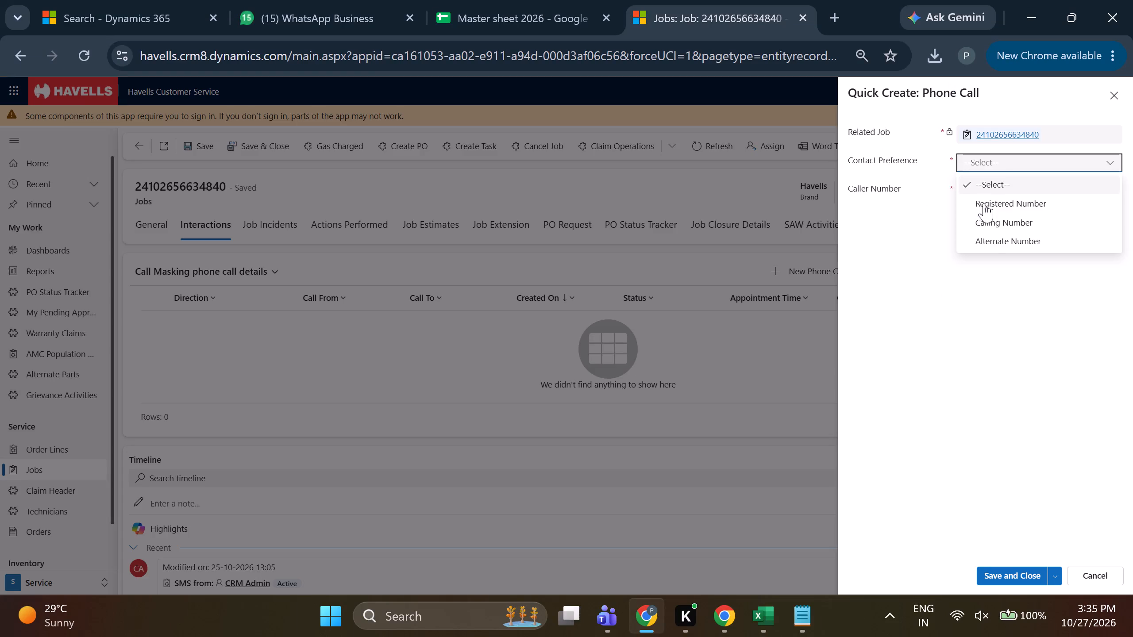
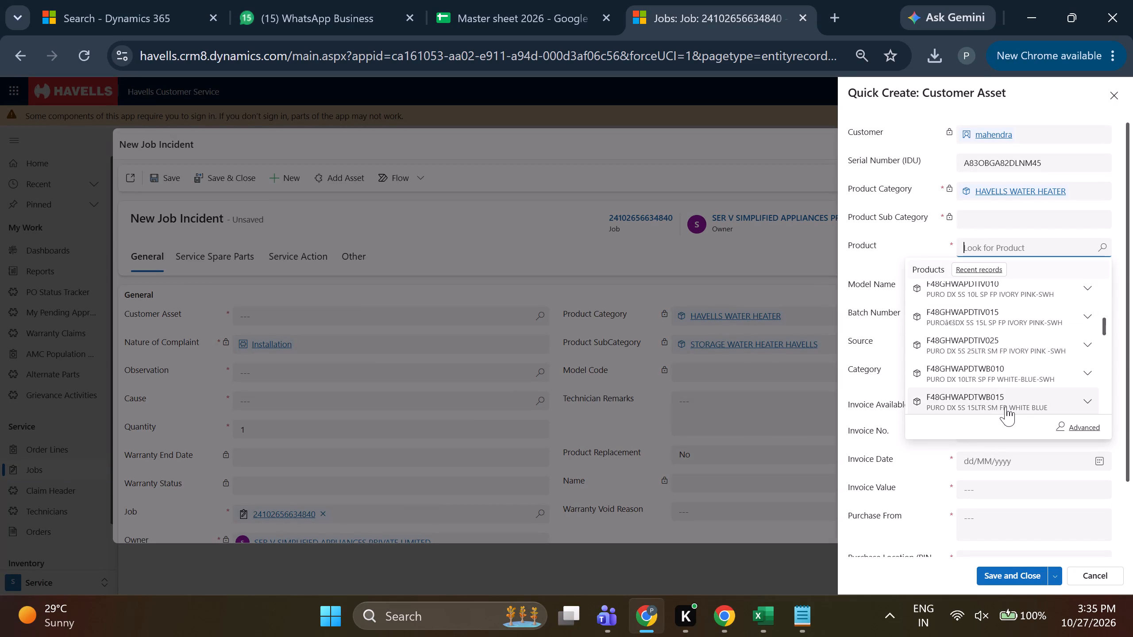
# Choose product F48GHWAPDTWB015 for the new customer asset and open its invoice number for entry.
pyautogui.click(1036, 419)
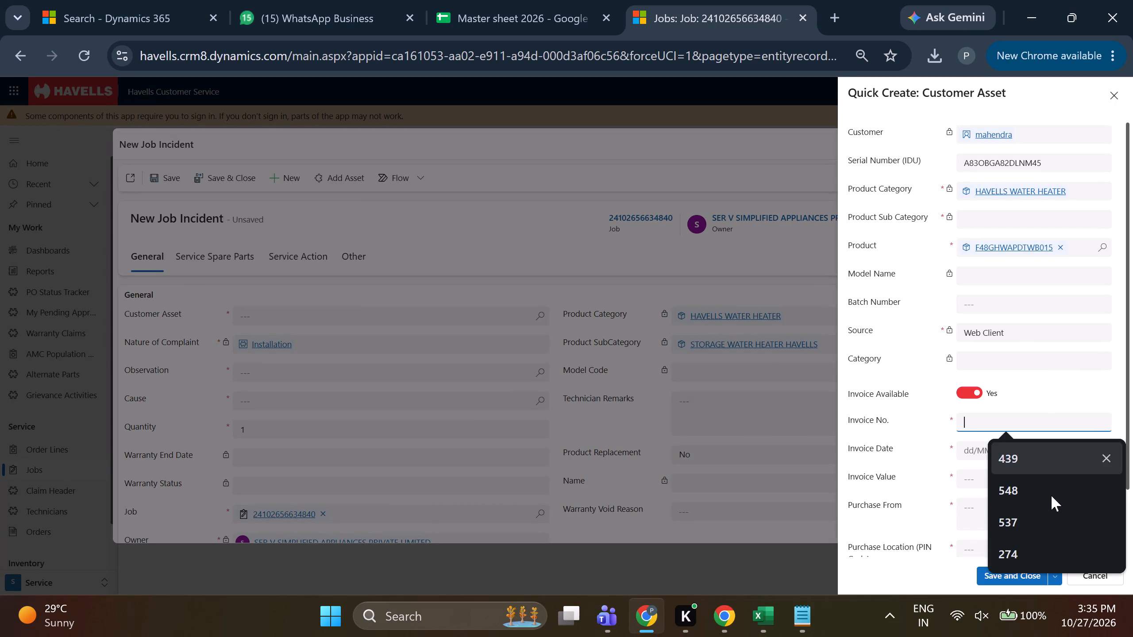
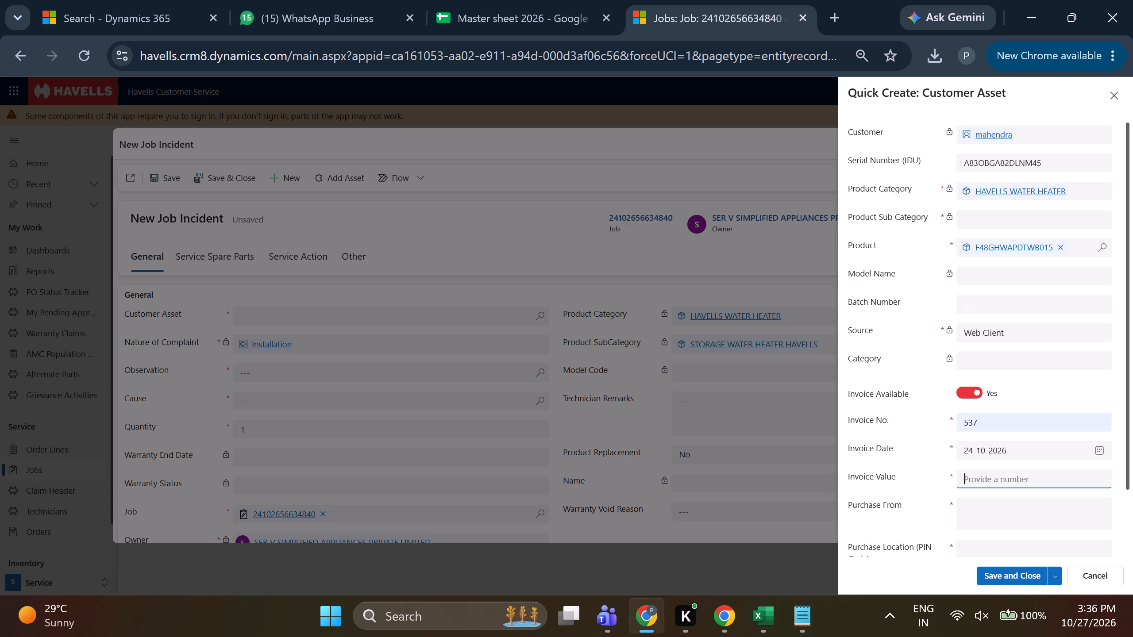
# Complete the customer asset's invoice details with value 9700, Purchase From NOIDA and purchase location PIN code 201301, and save the asset.
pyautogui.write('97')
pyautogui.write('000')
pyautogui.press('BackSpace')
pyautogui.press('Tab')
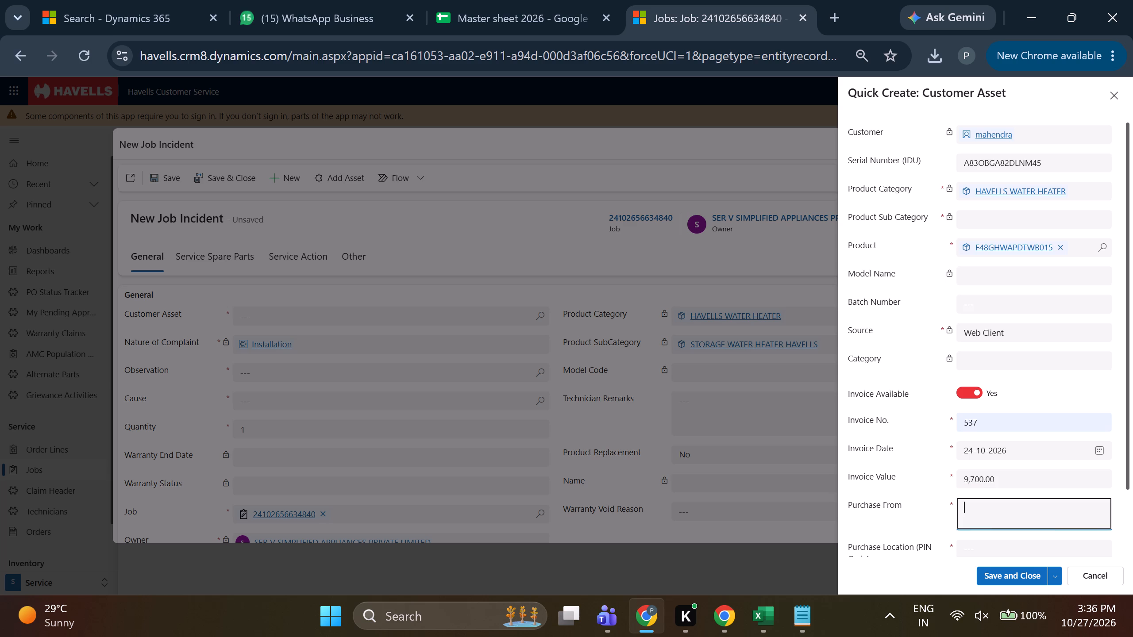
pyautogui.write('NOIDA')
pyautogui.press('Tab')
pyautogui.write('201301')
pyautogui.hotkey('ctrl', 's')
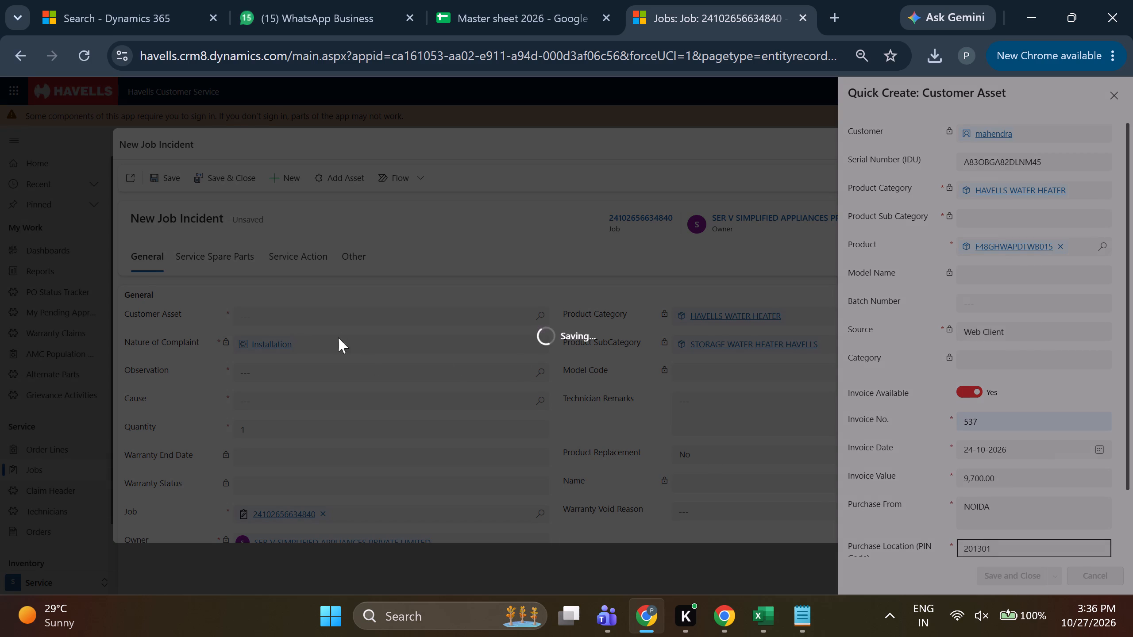
pyautogui.click(543, 319)
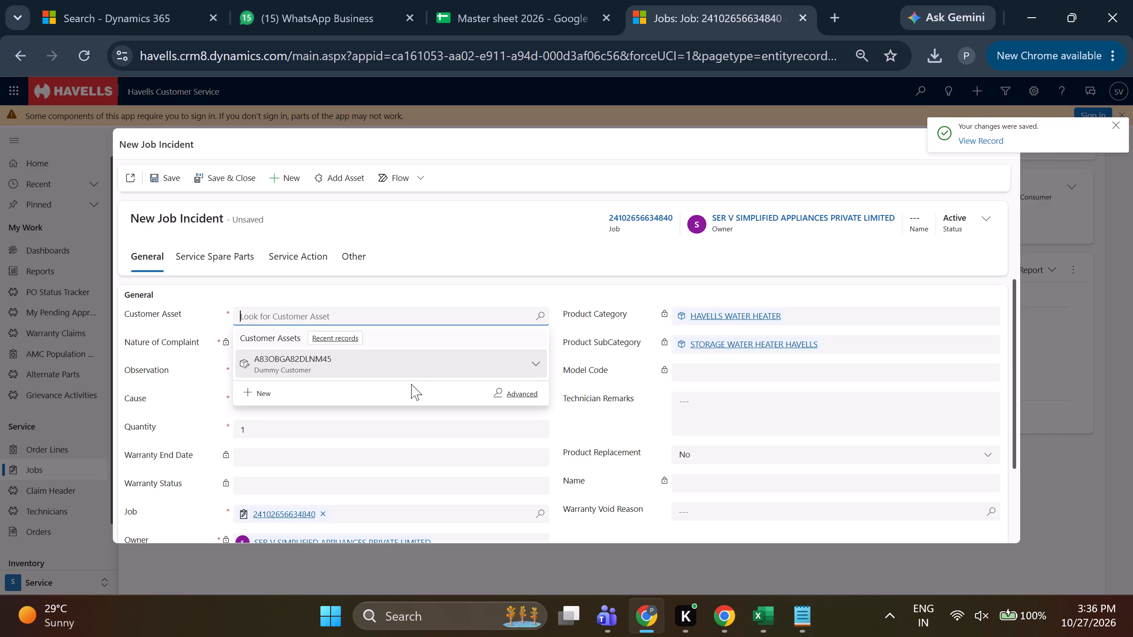
pyautogui.click(428, 370)
pyautogui.click(538, 369)
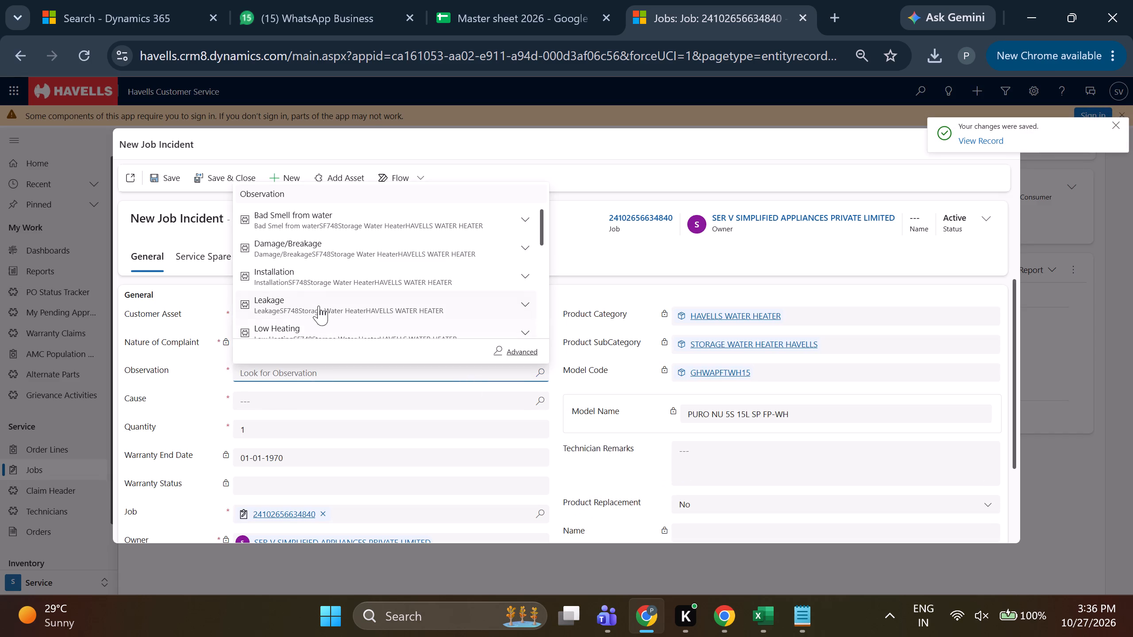
pyautogui.click(315, 278)
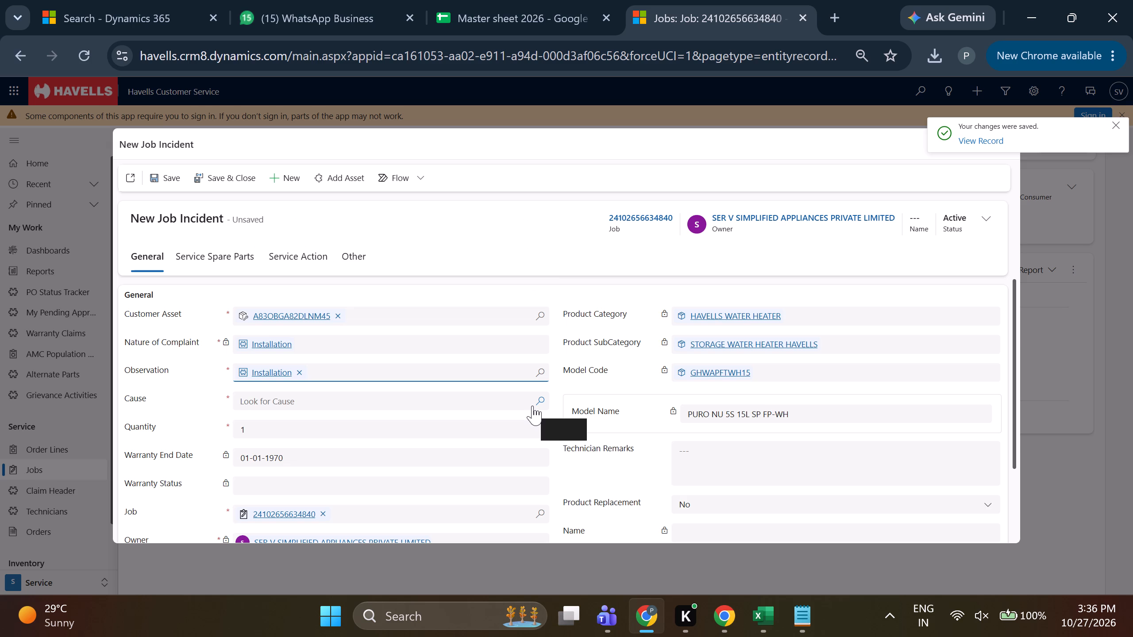
pyautogui.click(541, 399)
pyautogui.click(389, 366)
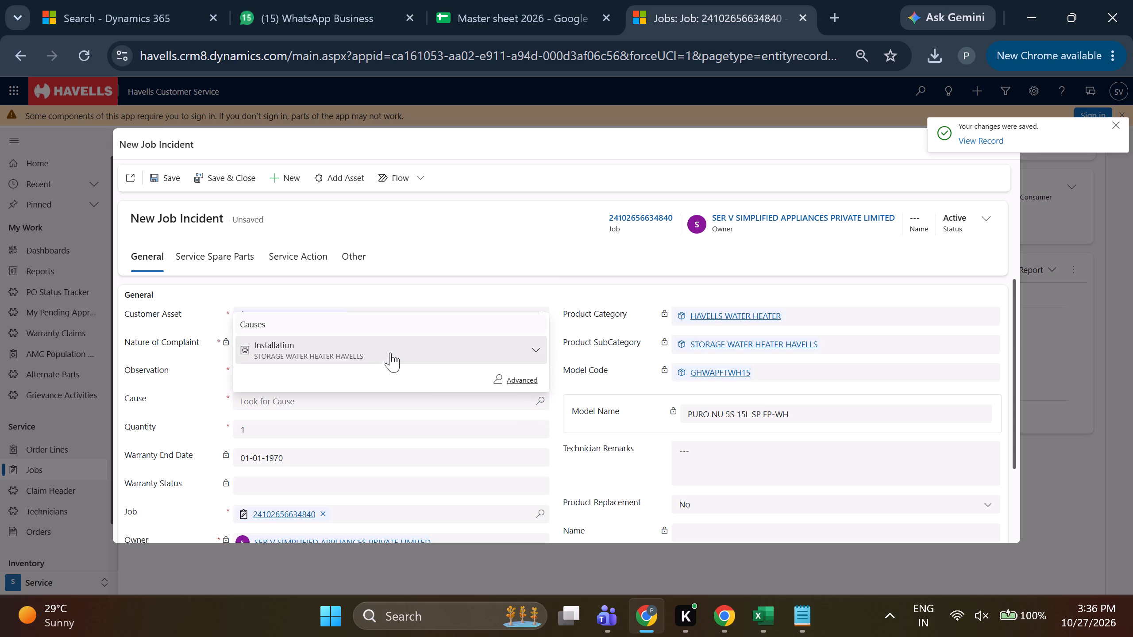
pyautogui.click(390, 353)
pyautogui.click(154, 172)
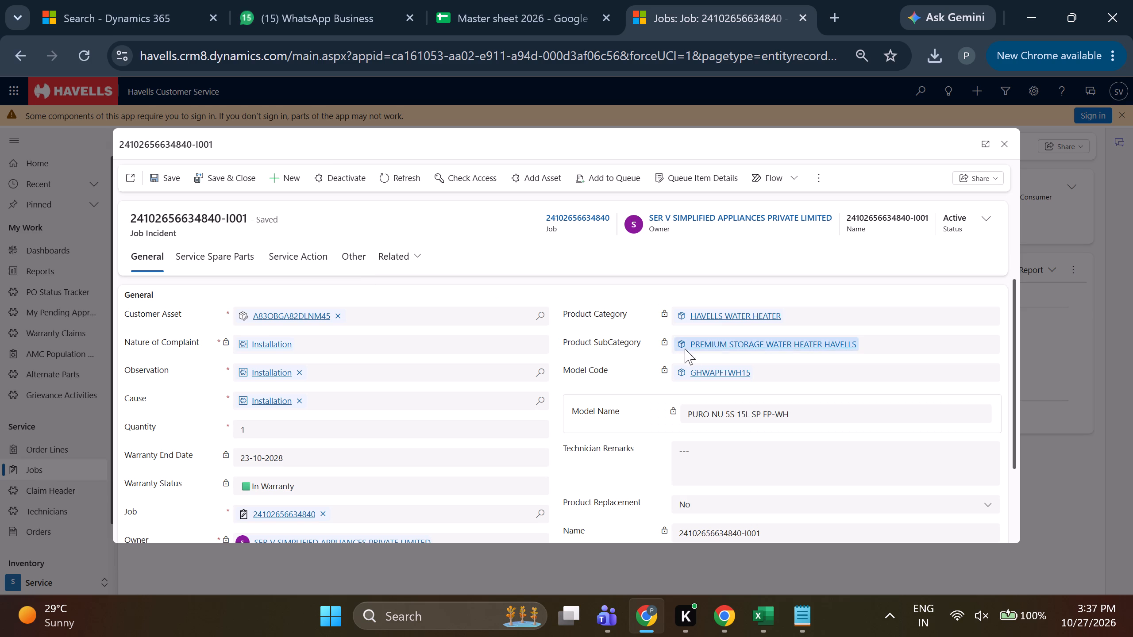
pyautogui.click(289, 272)
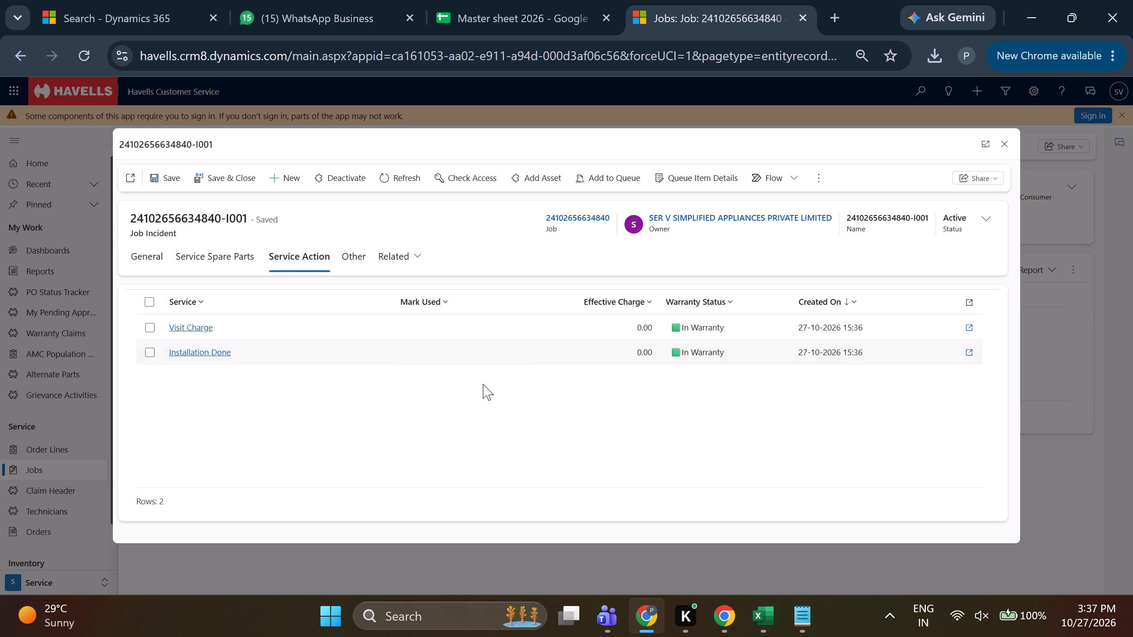
pyautogui.tripleClick(479, 384)
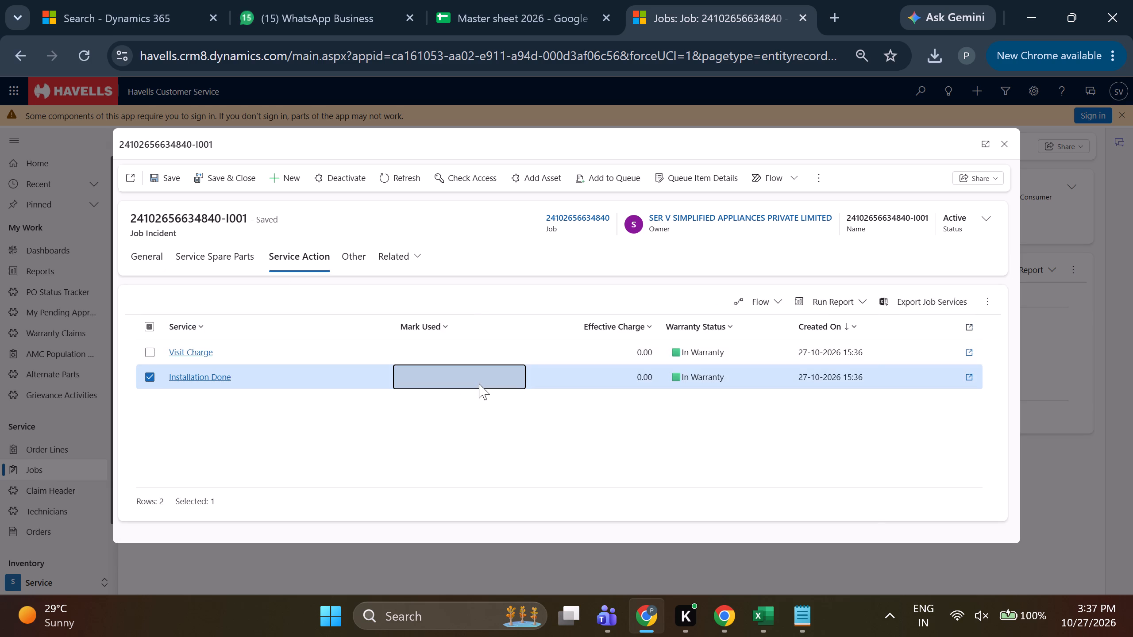
pyautogui.click(647, 362)
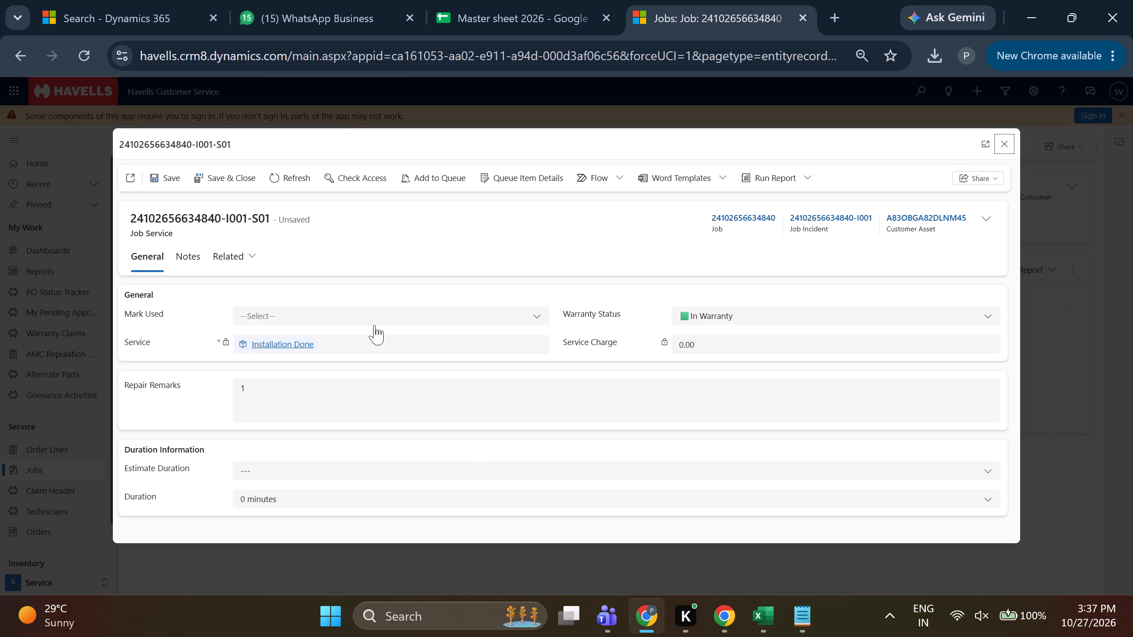
pyautogui.click(459, 322)
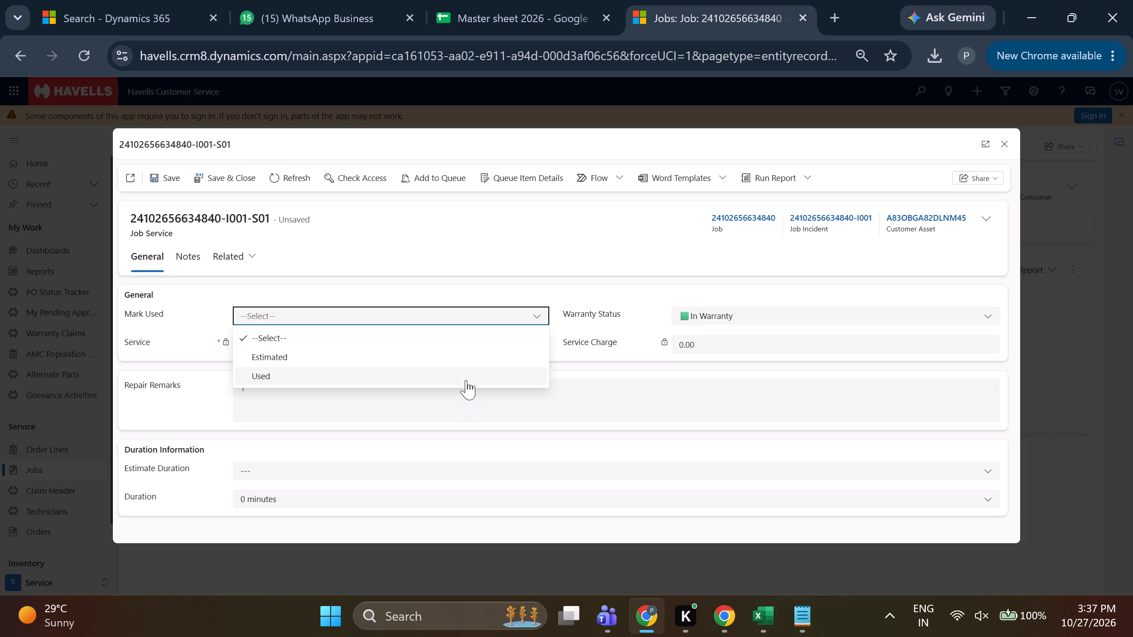
pyautogui.click(466, 380)
pyautogui.click(204, 173)
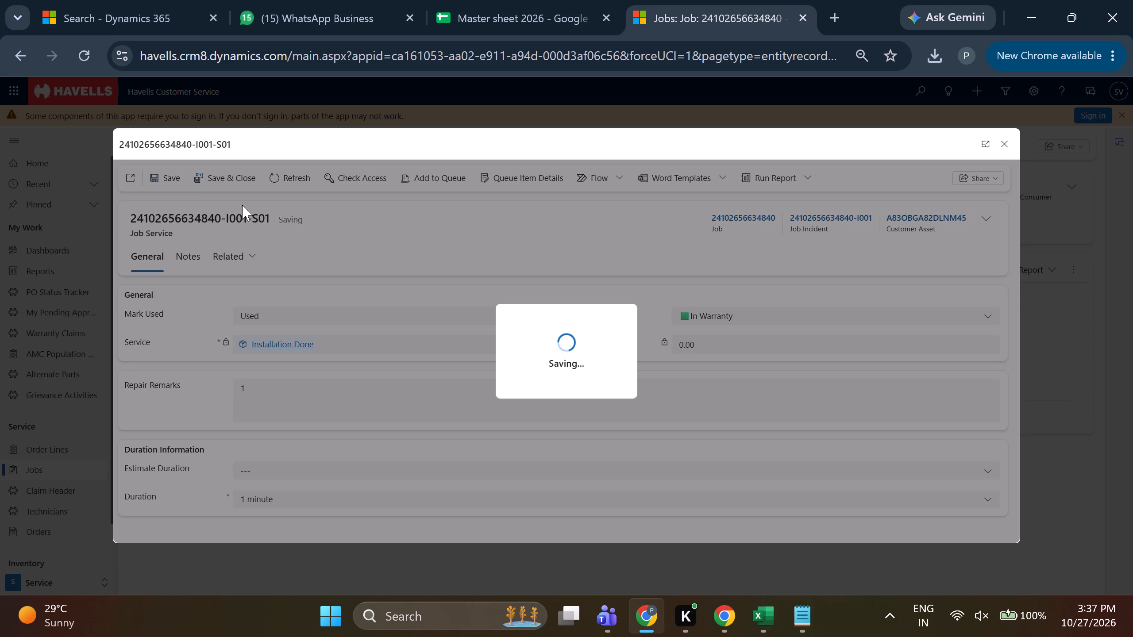
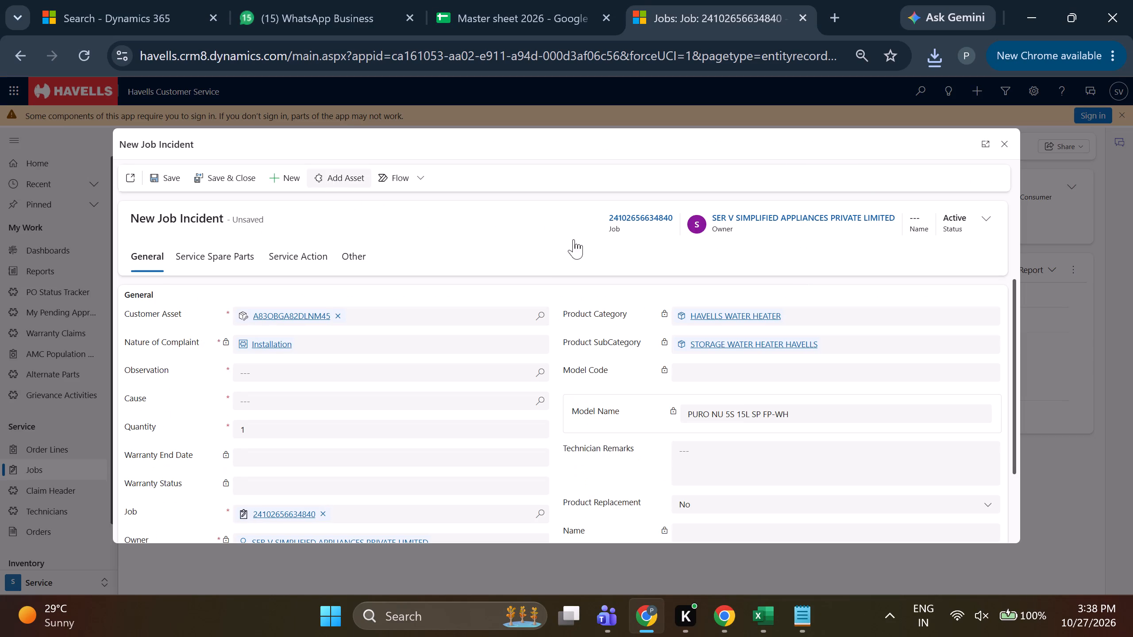
pyautogui.click(997, 162)
pyautogui.hotkey('ctrl', 'v')
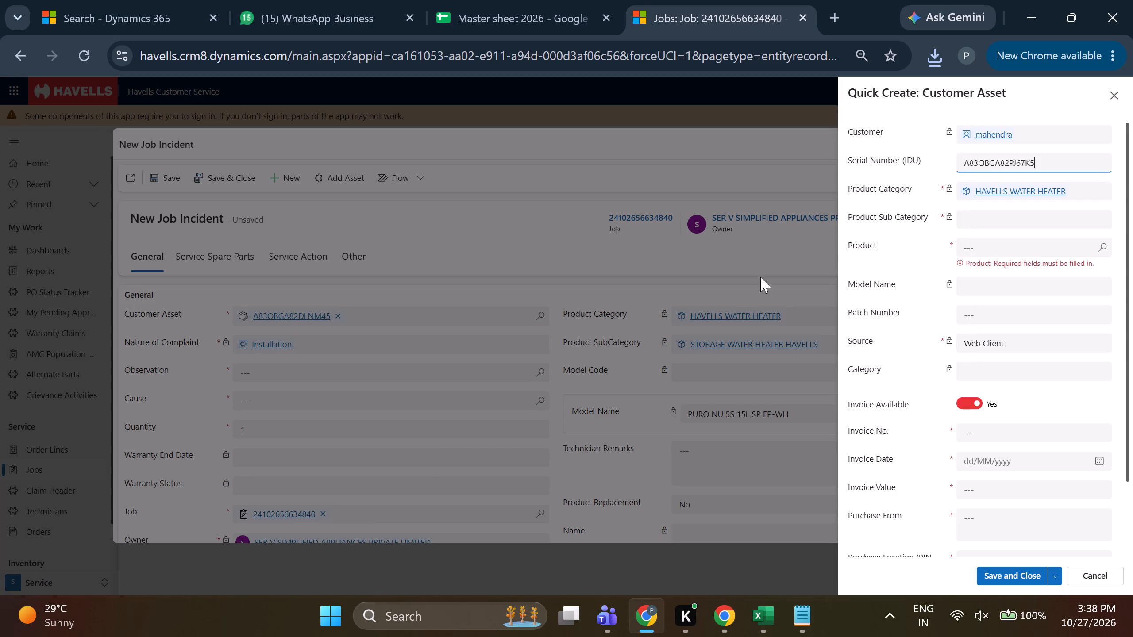
pyautogui.click(736, 294)
# Look up the water heater model for the new customer asset's Product among the available products.
pyautogui.click(1103, 250)
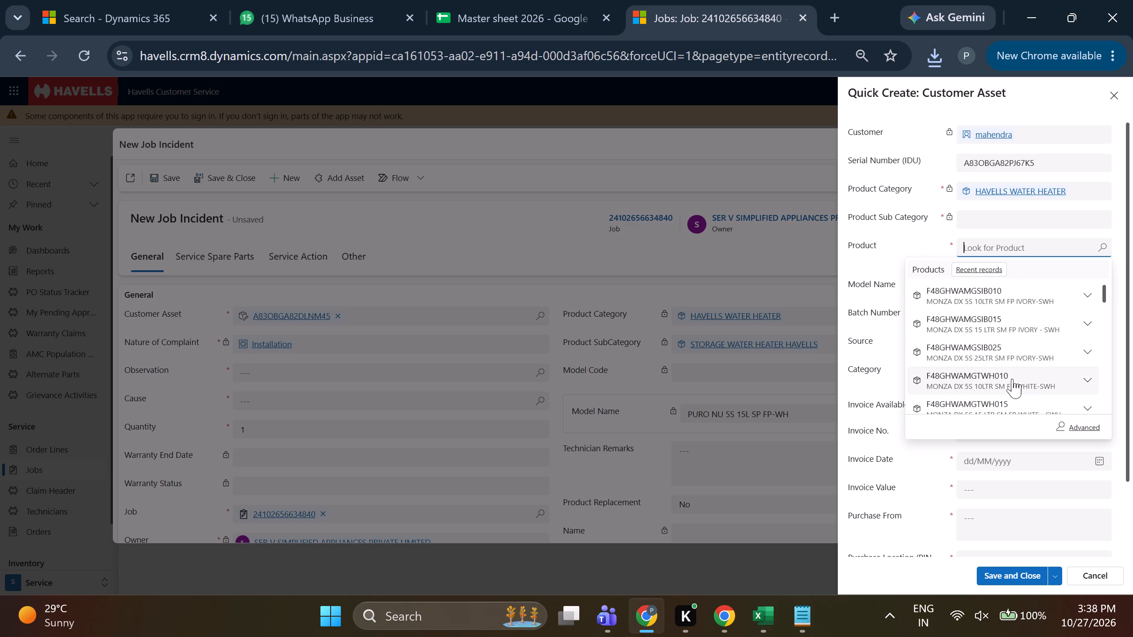
pyautogui.scroll(-2, 997, 370)
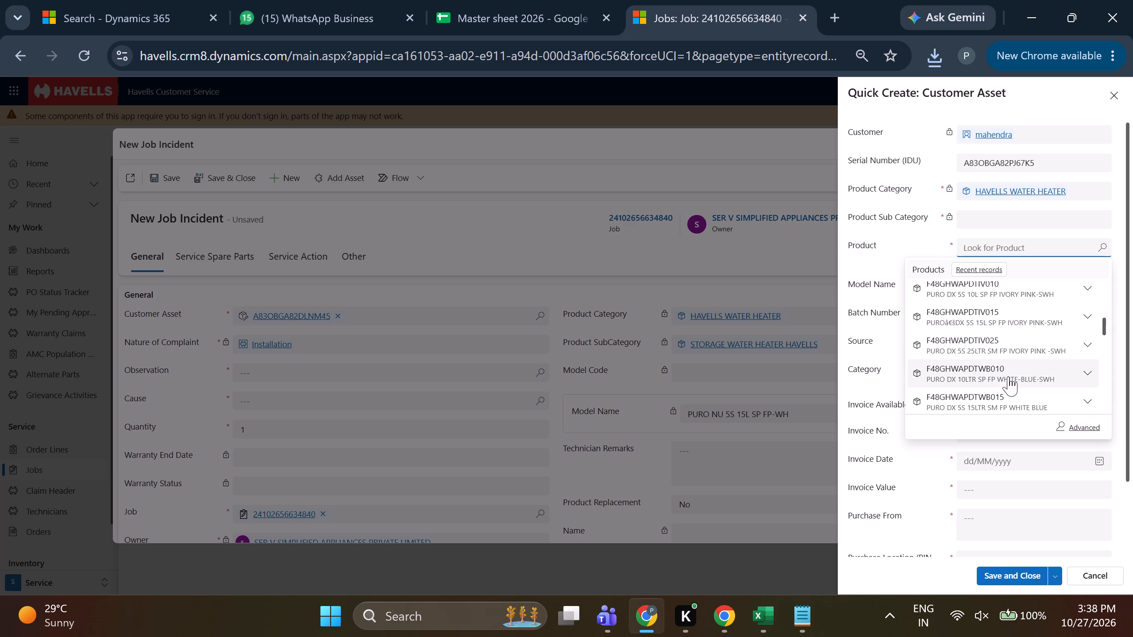
# Set the new customer asset's product to F48GHWAPDTWB015, invoice number to 548 and invoice date to 24-10-2026.
pyautogui.click(994, 402)
pyautogui.click(1041, 427)
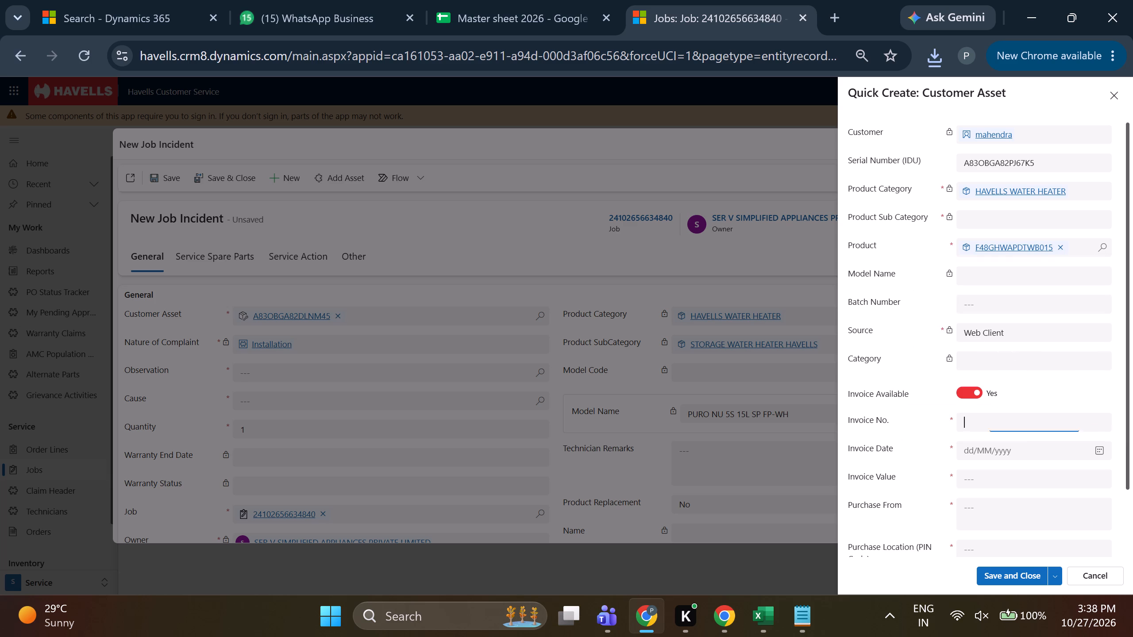
pyautogui.click(1046, 519)
pyautogui.click(1100, 454)
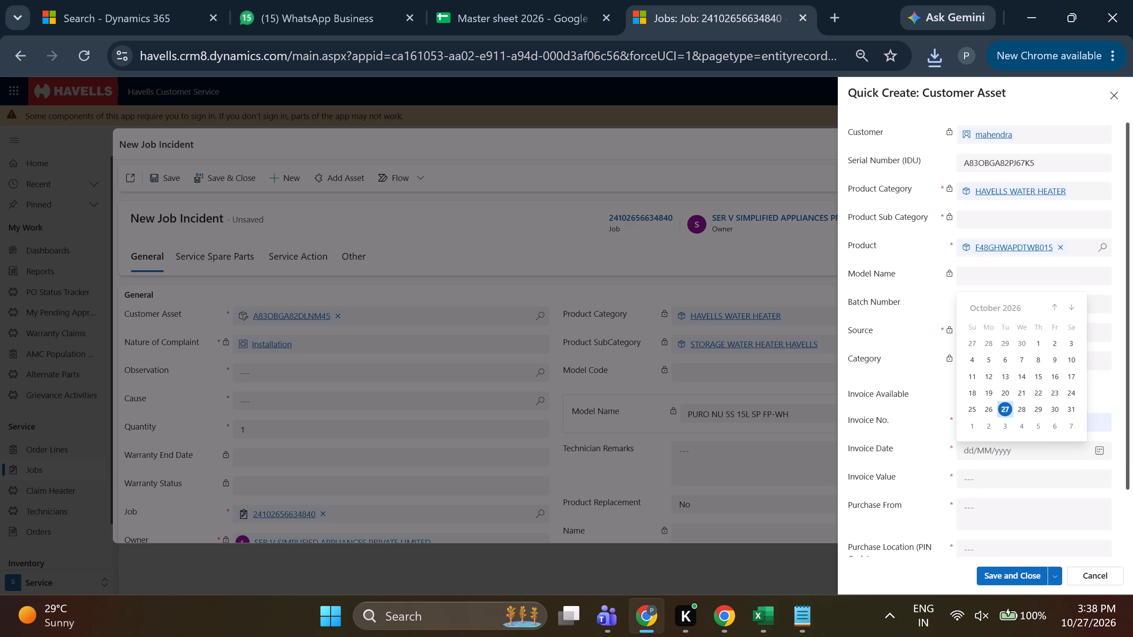
pyautogui.click(1079, 398)
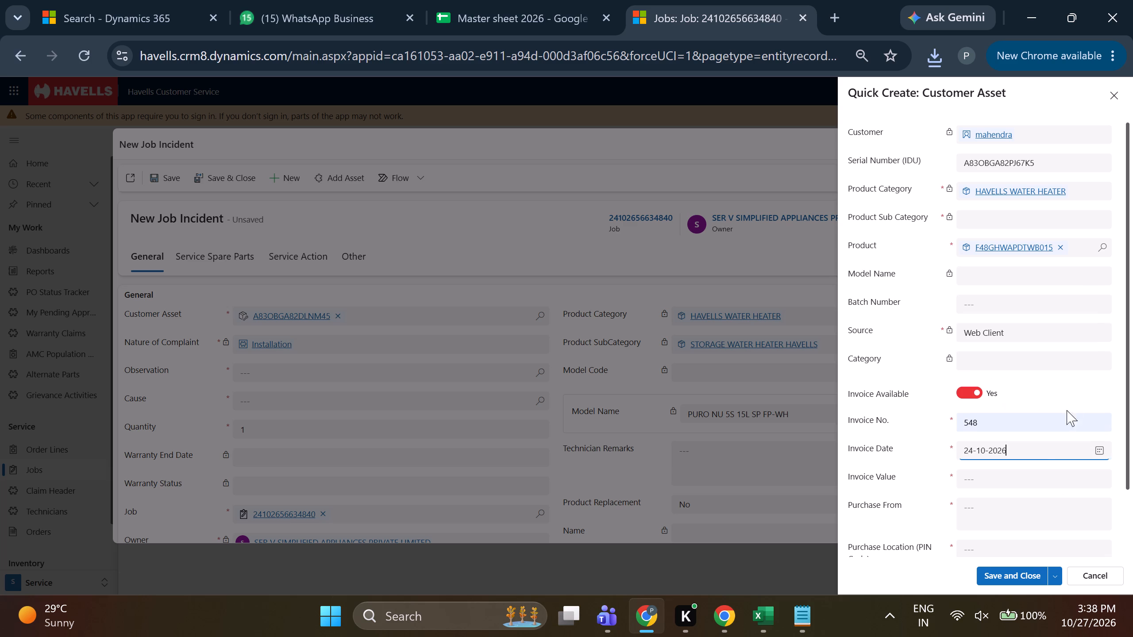
# Complete the asset's invoice details with value 7900, Purchase From NOIDA and purchase location PIN code 201301, and save the asset.
pyautogui.click(1023, 480)
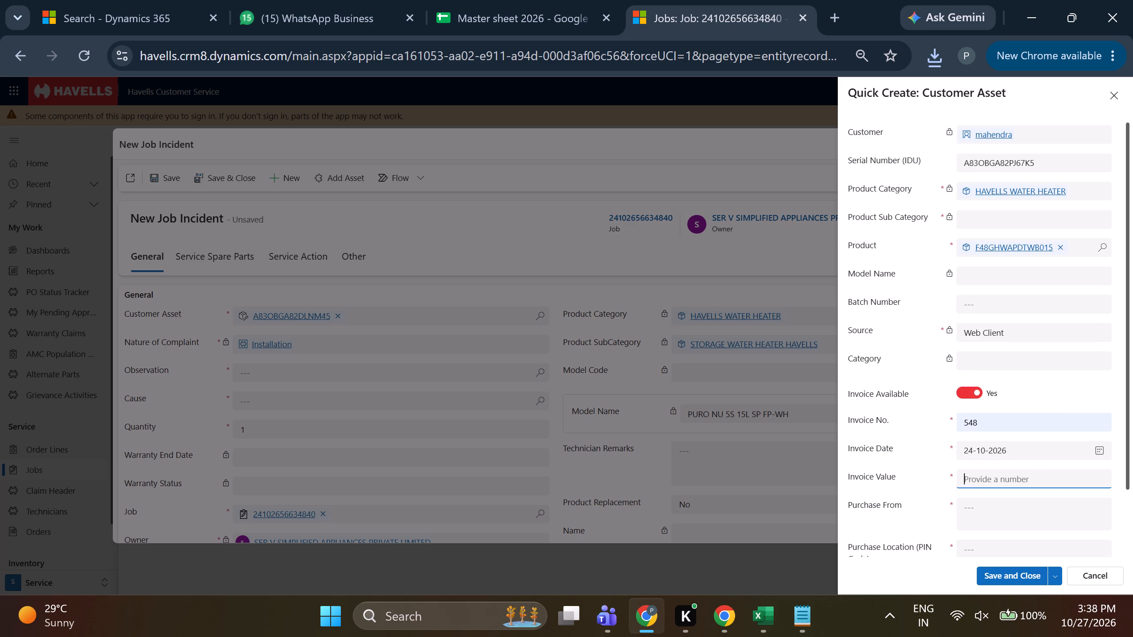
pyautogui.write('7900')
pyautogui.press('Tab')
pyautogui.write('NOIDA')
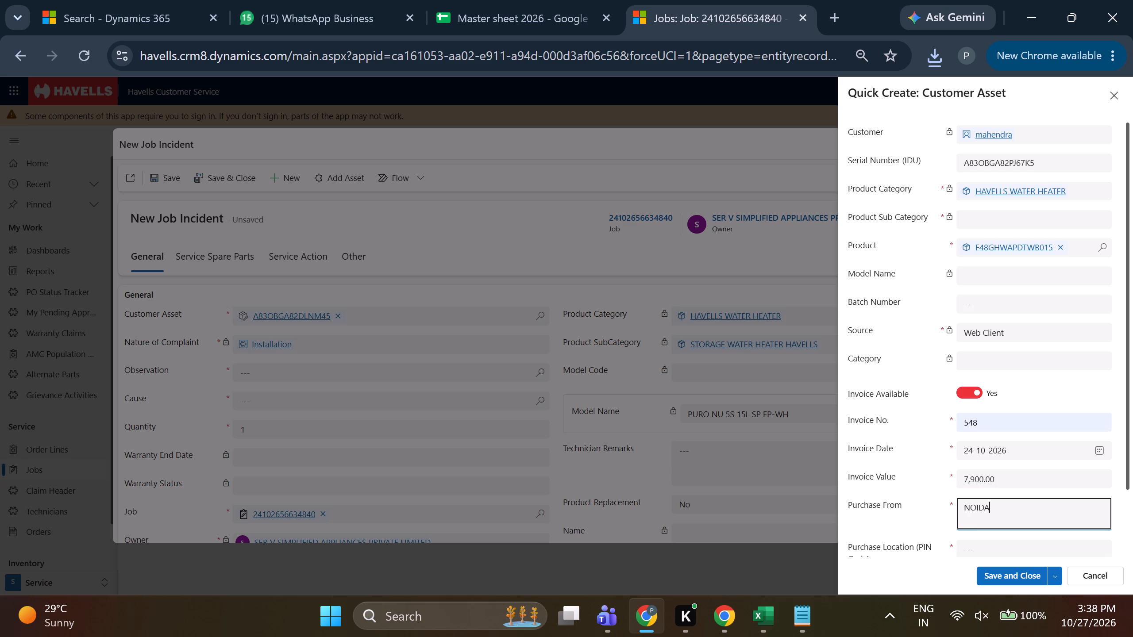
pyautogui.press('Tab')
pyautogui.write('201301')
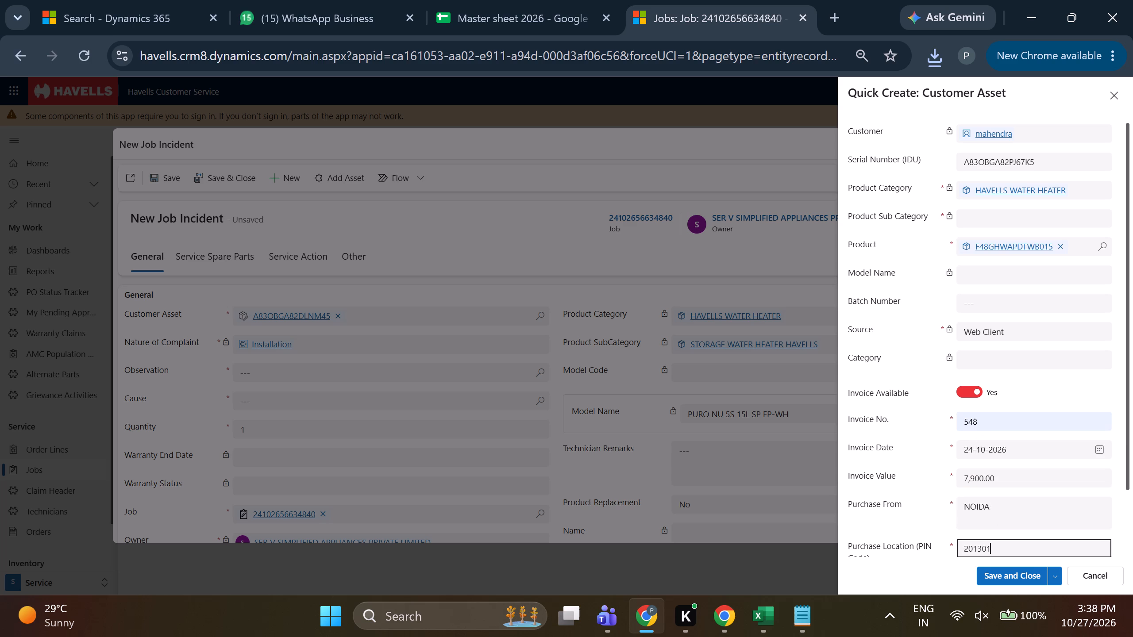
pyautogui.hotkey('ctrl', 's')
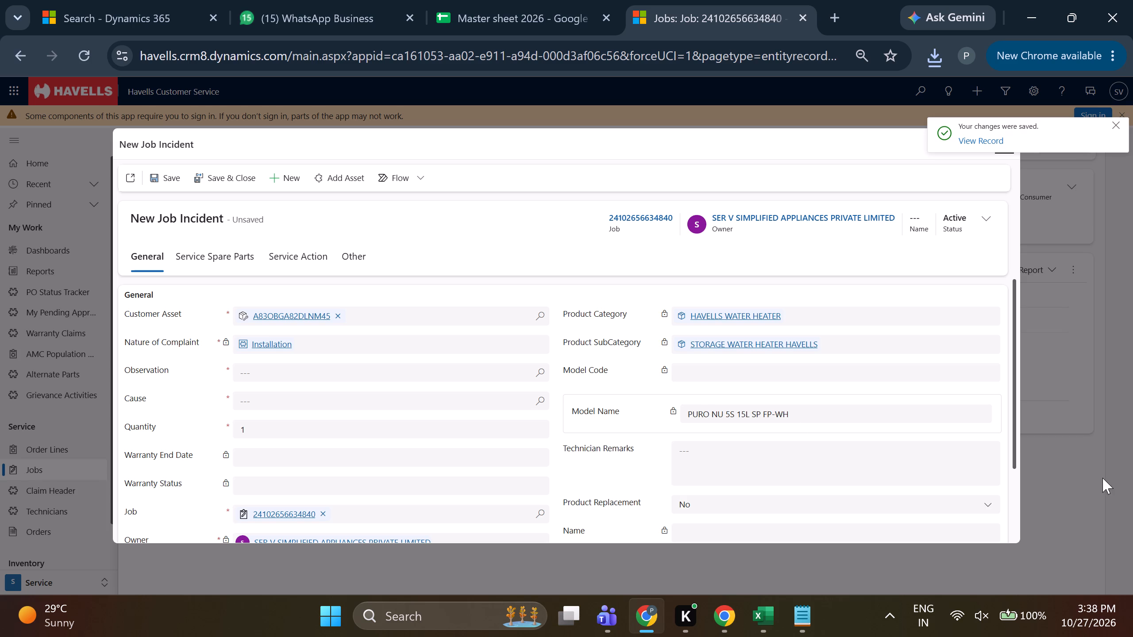
# Set both the observation and cause of the new job incident to Installation and try to save it.
pyautogui.click(544, 377)
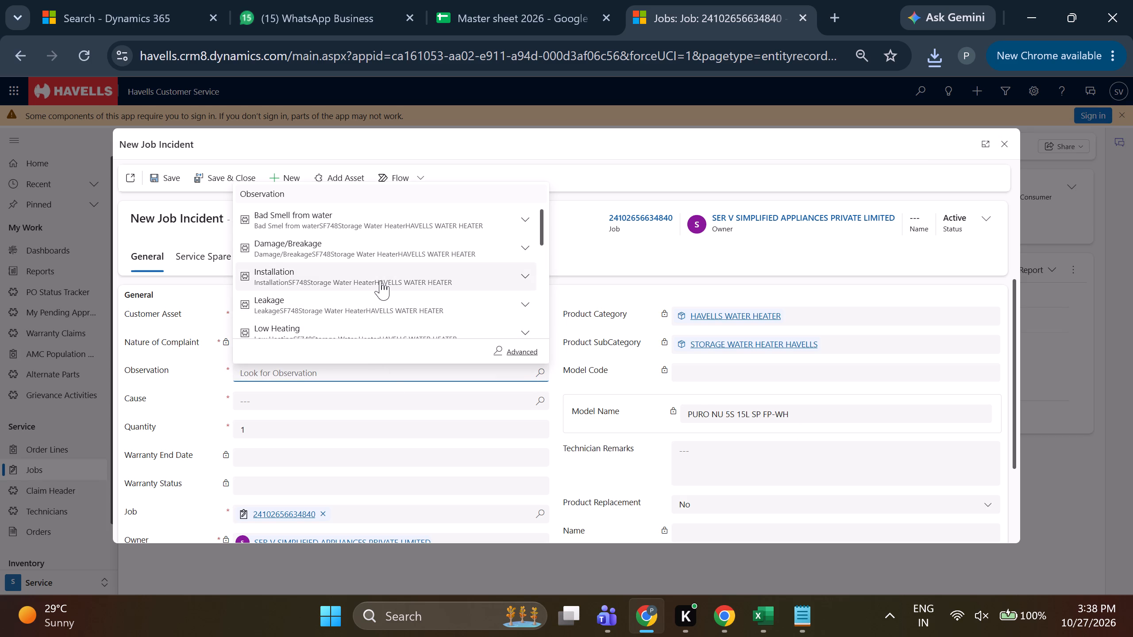
pyautogui.click(380, 280)
pyautogui.click(539, 399)
pyautogui.click(345, 355)
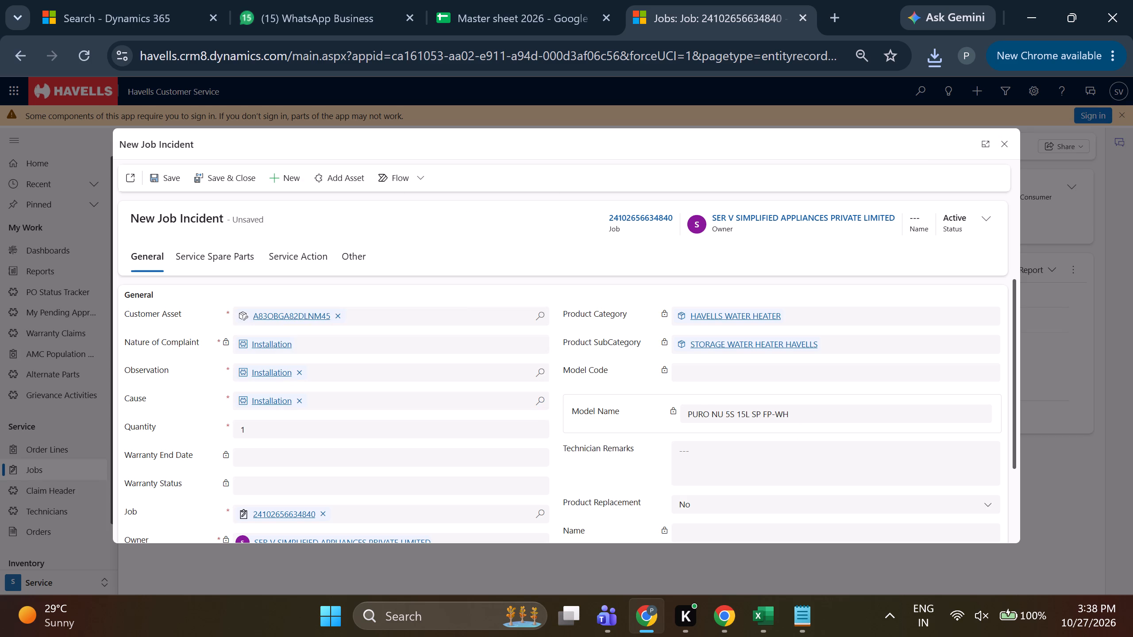
pyautogui.click(150, 172)
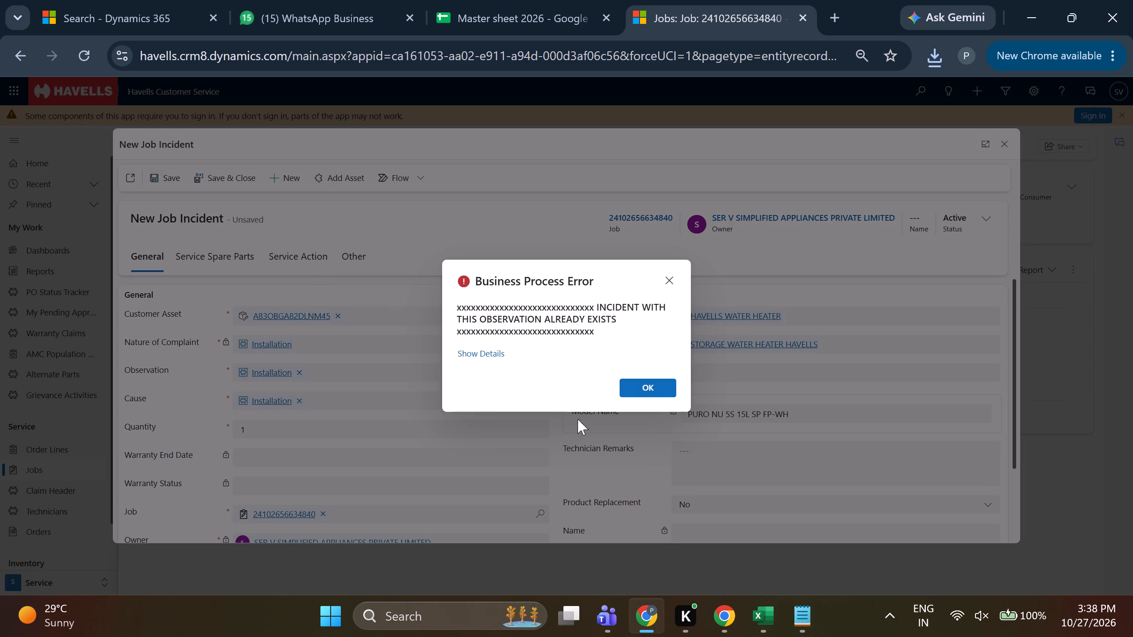
pyautogui.click(632, 385)
pyautogui.click(546, 311)
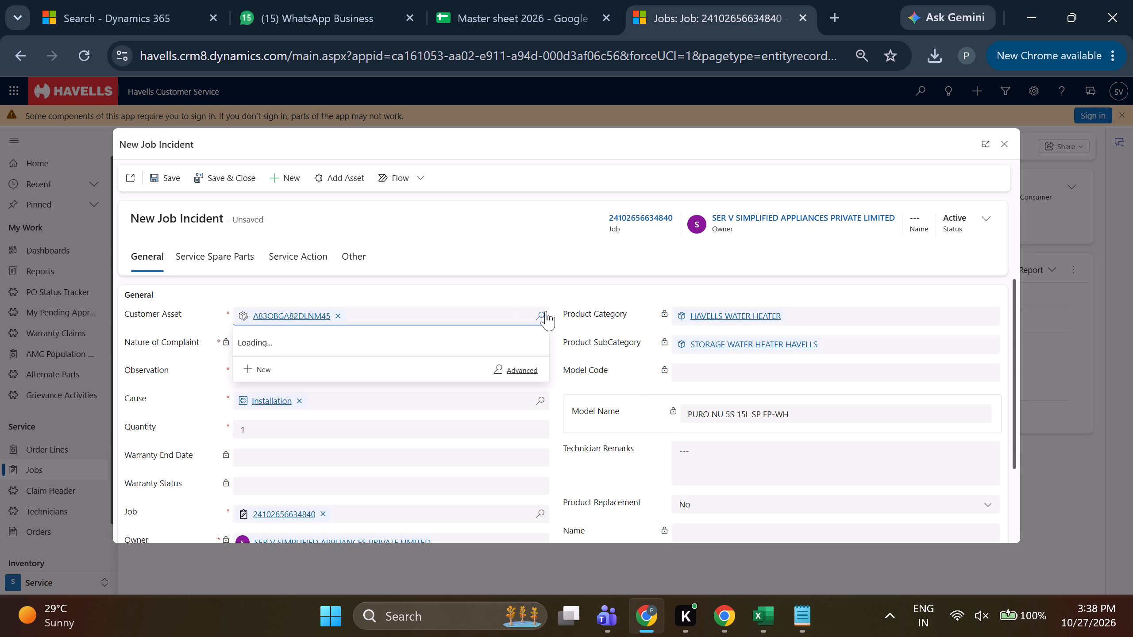
pyautogui.click(410, 358)
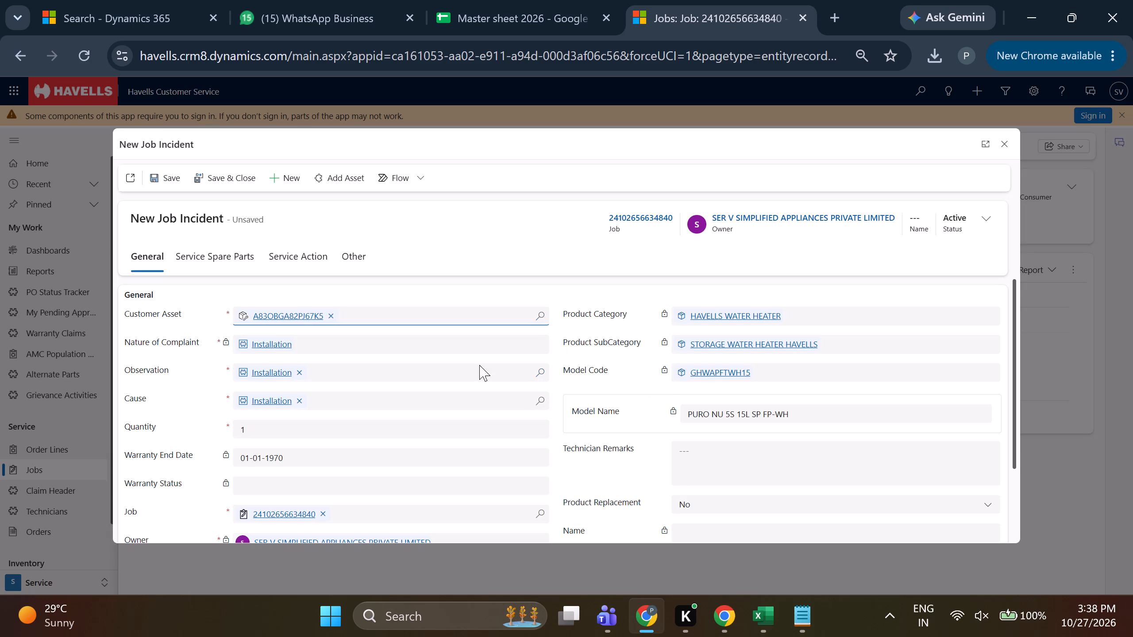
pyautogui.click(165, 180)
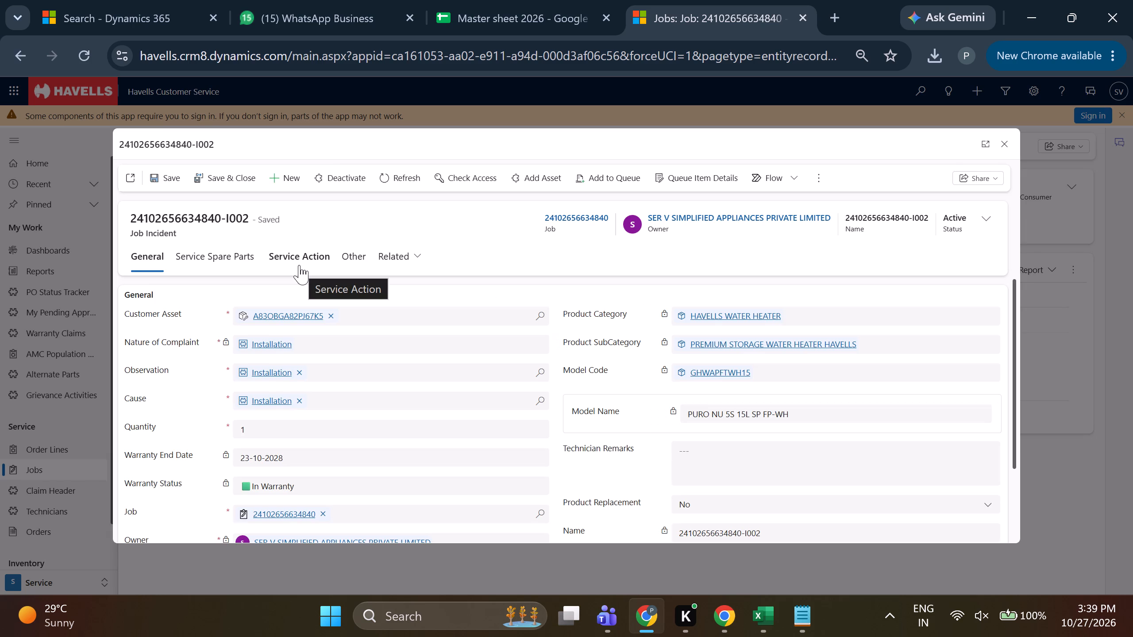
# Mark the incident's Installation Done service action as Used, then save and close the service and the incident.
pyautogui.click(299, 265)
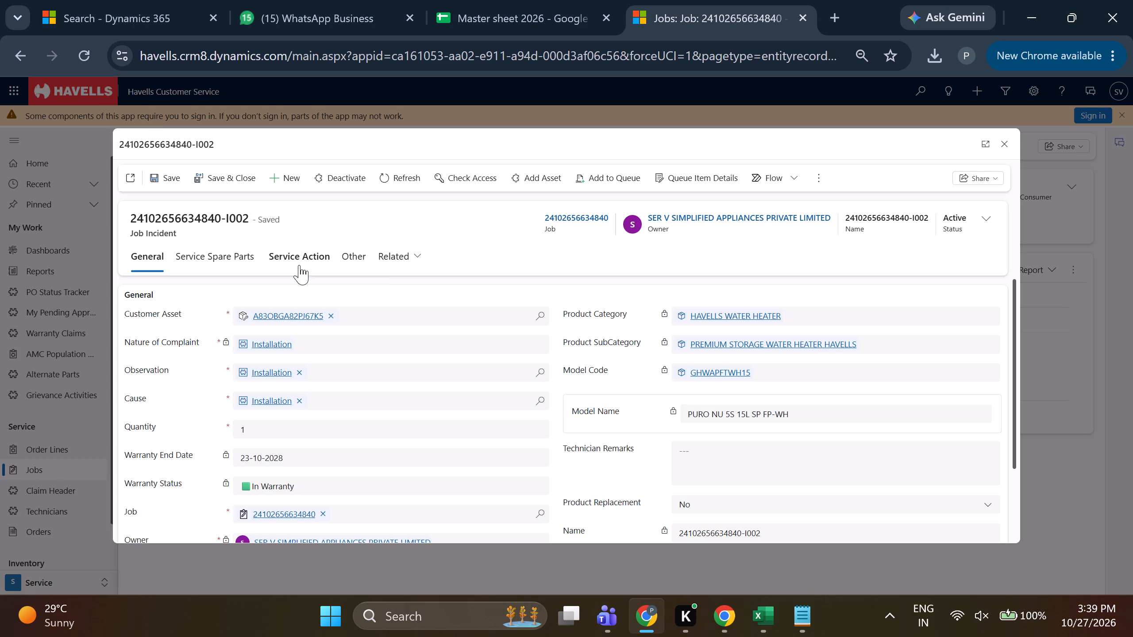
pyautogui.doubleClick(478, 378)
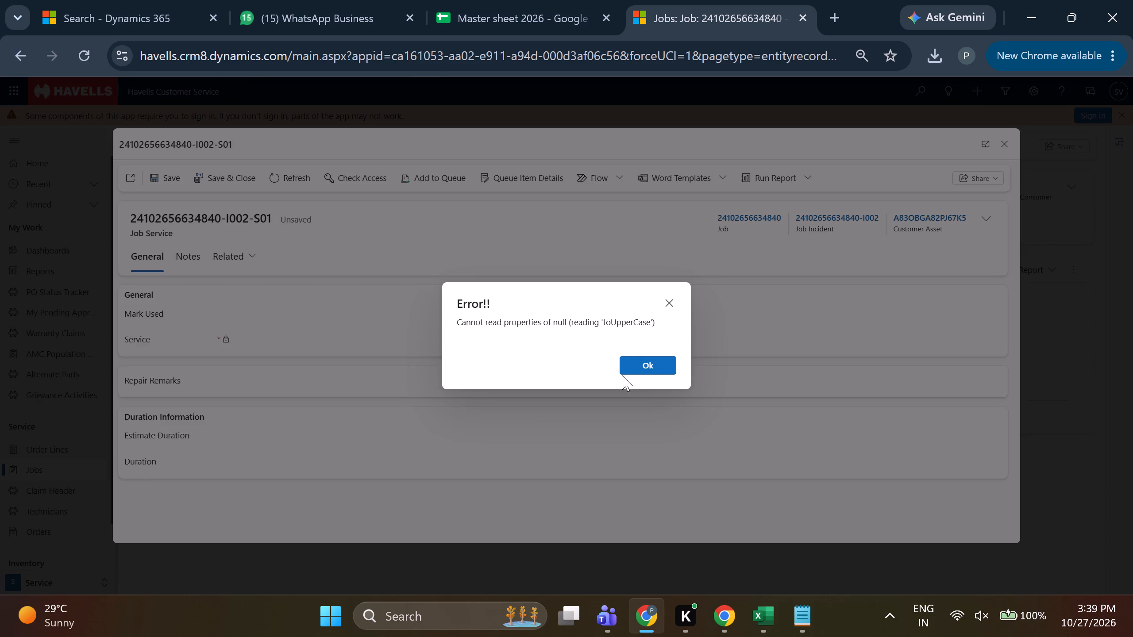
pyautogui.click(672, 290)
pyautogui.click(671, 300)
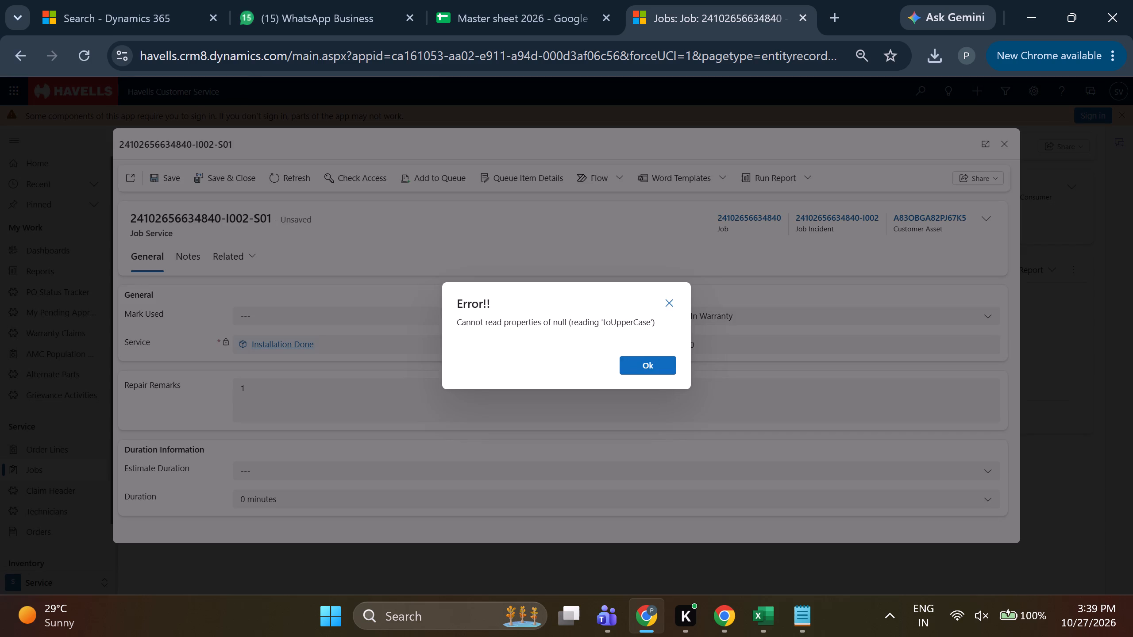
pyautogui.click(543, 322)
pyautogui.click(532, 376)
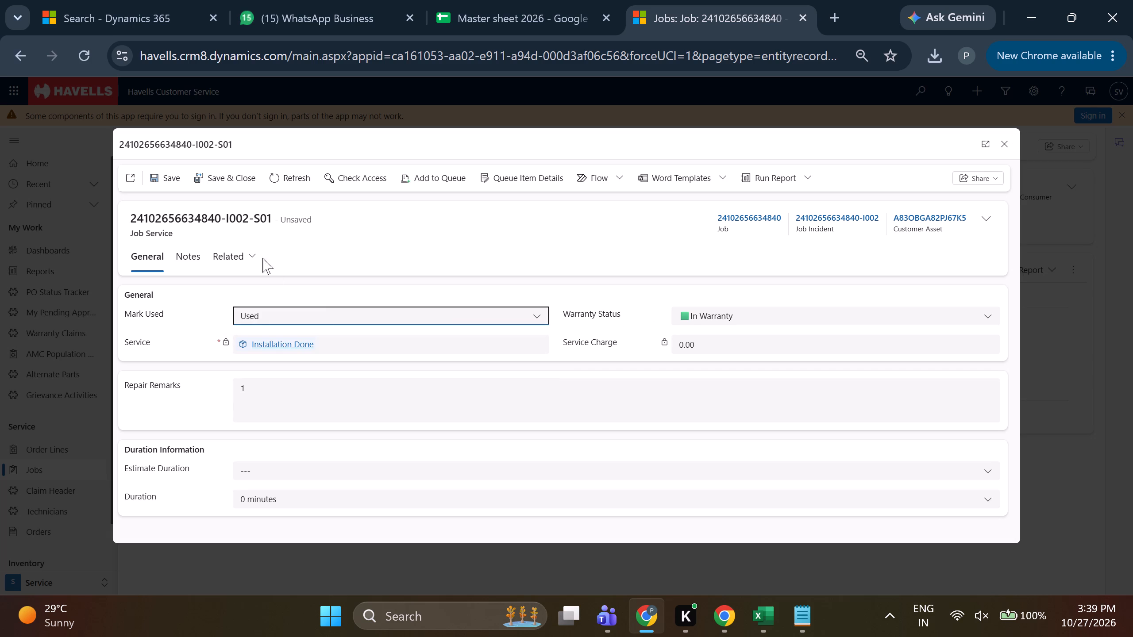
pyautogui.click(221, 181)
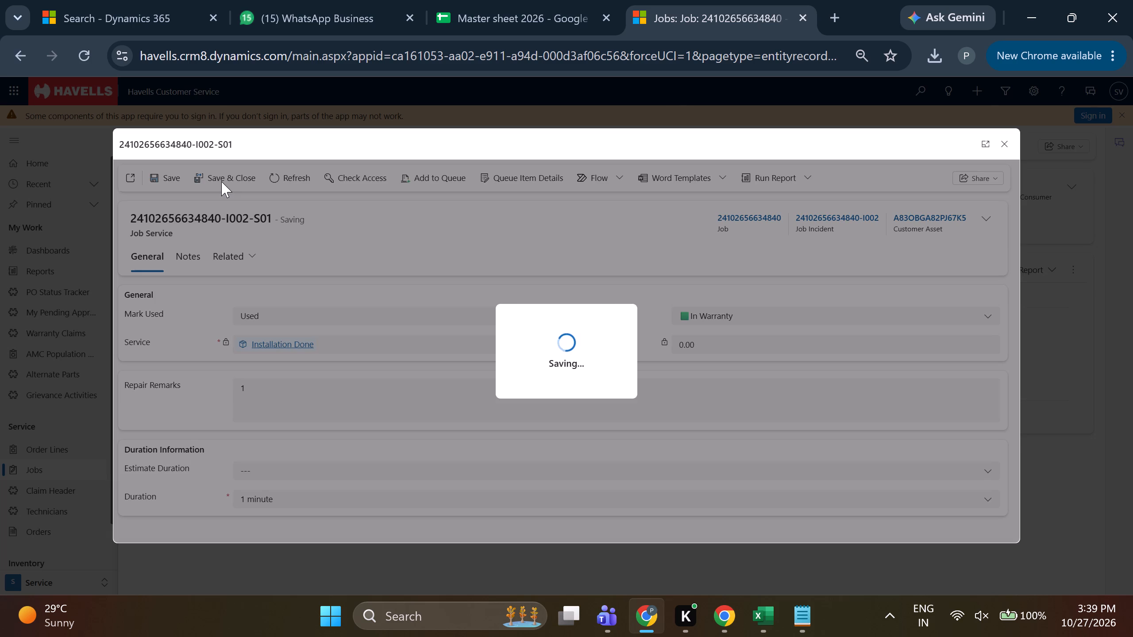
pyautogui.click(233, 176)
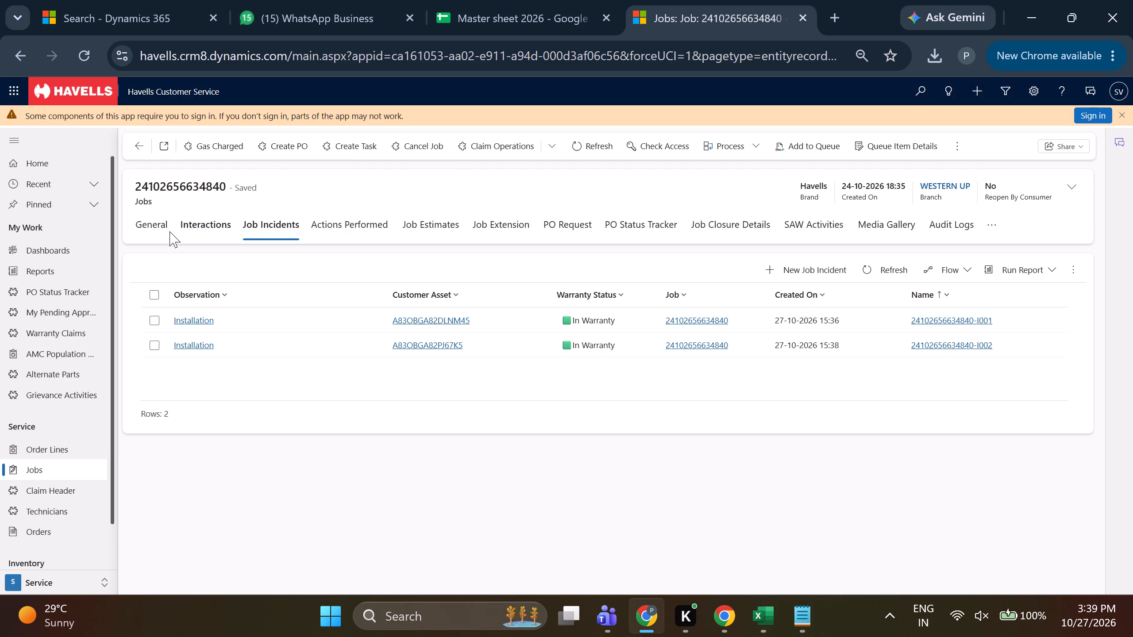
pyautogui.click(147, 233)
pyautogui.click(525, 281)
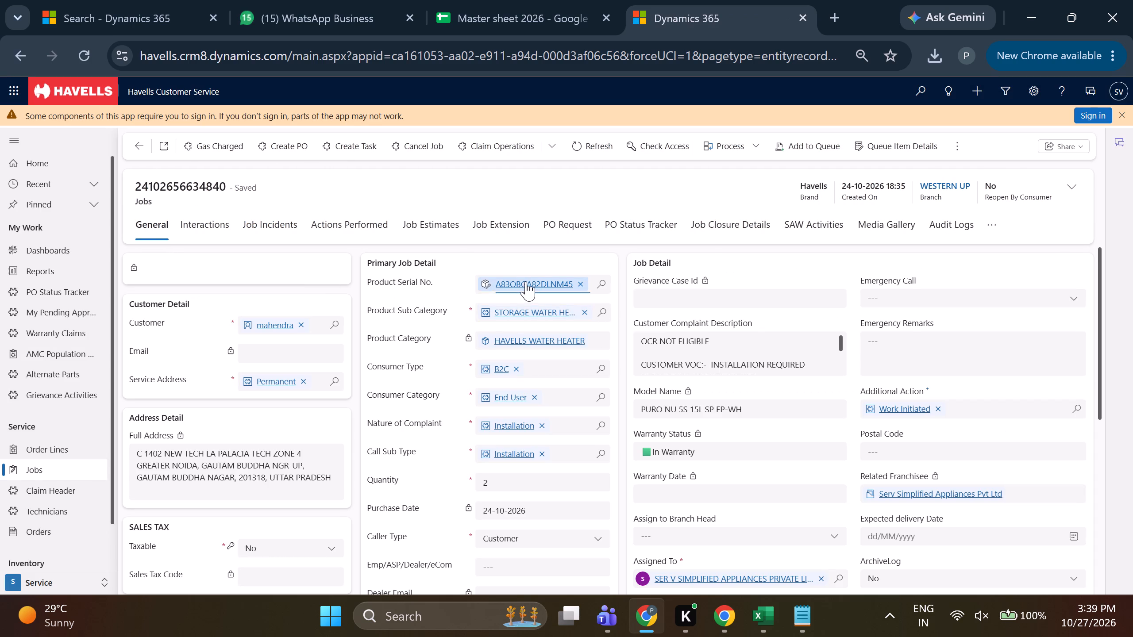
pyautogui.click(213, 227)
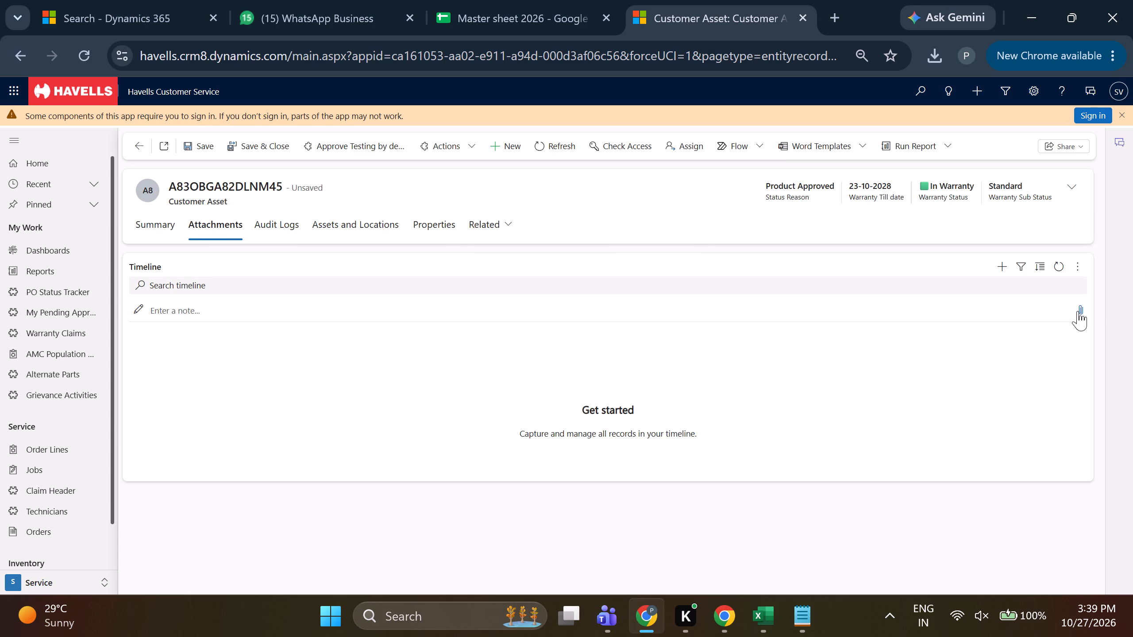
# Start a new timeline note with a file attachment on the customer asset and open the file selection.
pyautogui.click(1083, 309)
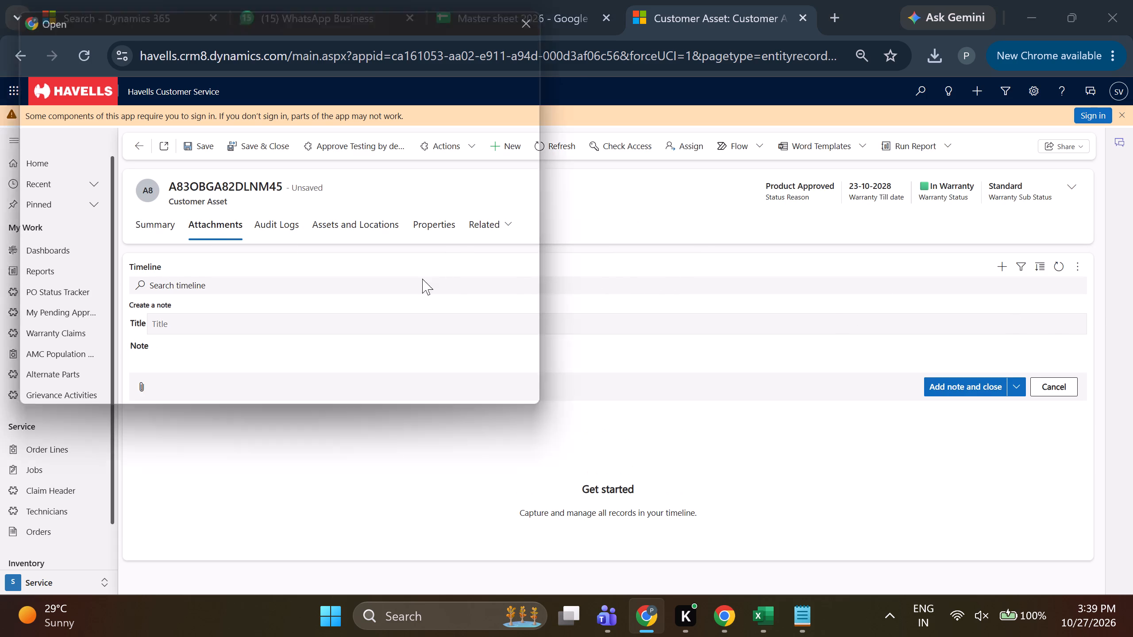
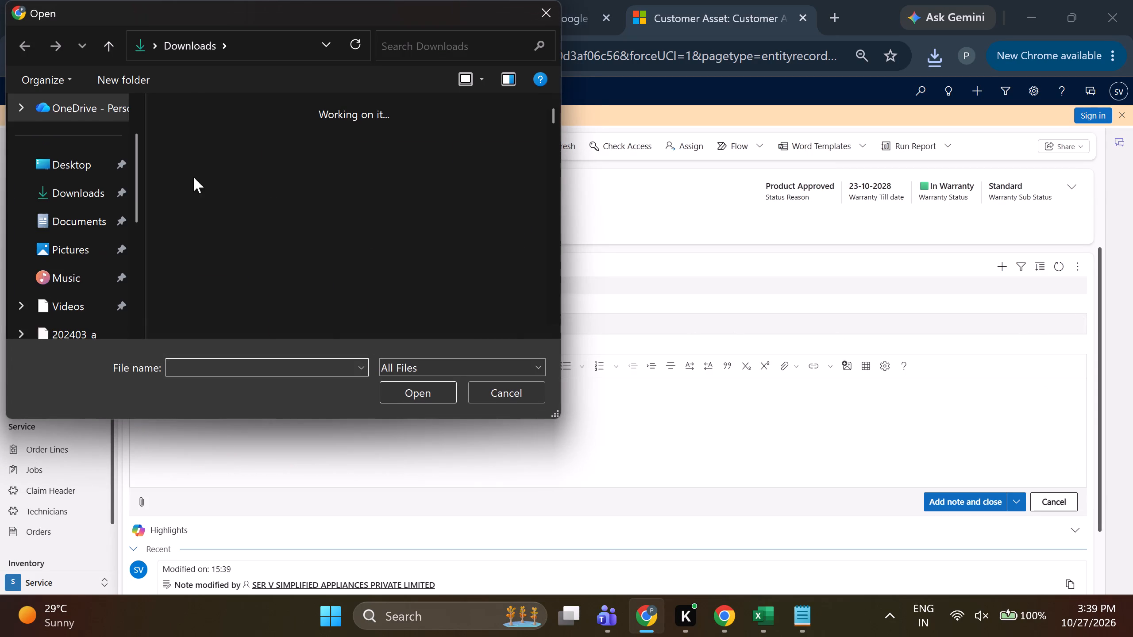
# Attach WhatsApp Image 2026-10-25 at 12.52.39 PM (1).jpeg to the customer asset and add it as a note.
pyautogui.doubleClick(193, 177)
pyautogui.click(957, 518)
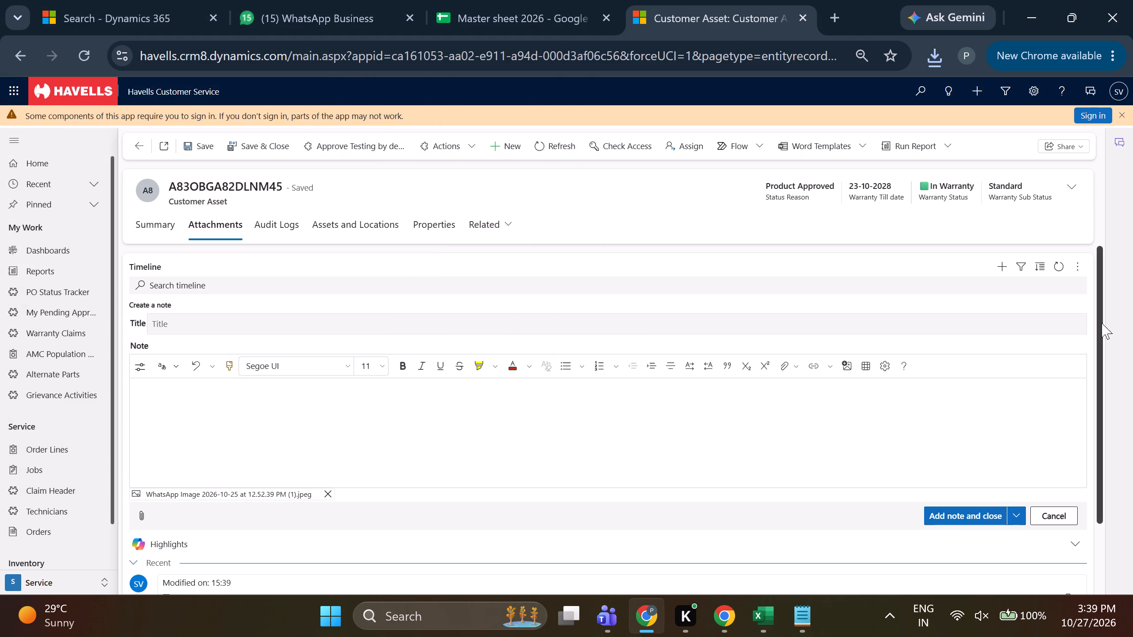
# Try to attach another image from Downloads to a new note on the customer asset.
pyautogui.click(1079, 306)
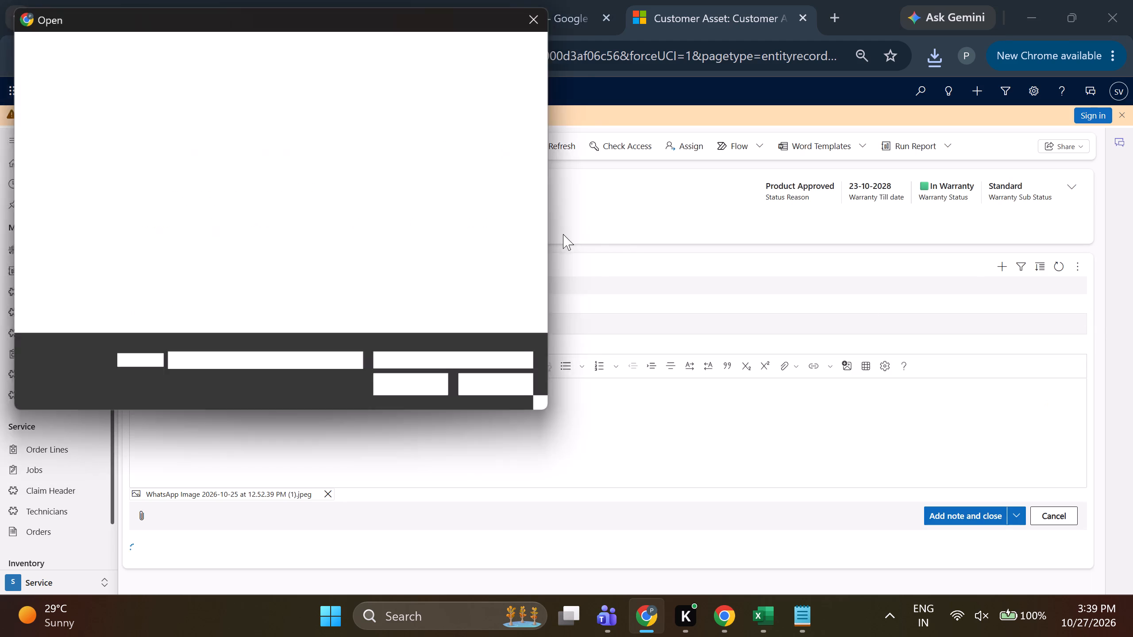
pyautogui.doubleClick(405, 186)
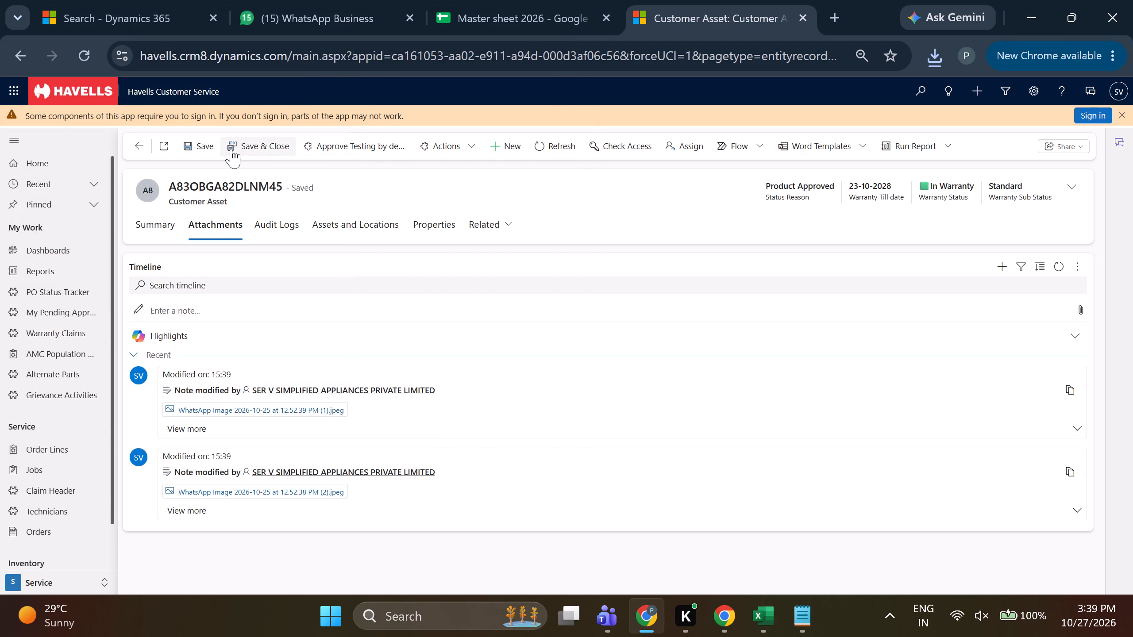
# Try to save and close the customer asset, and reload its page.
pyautogui.click(227, 147)
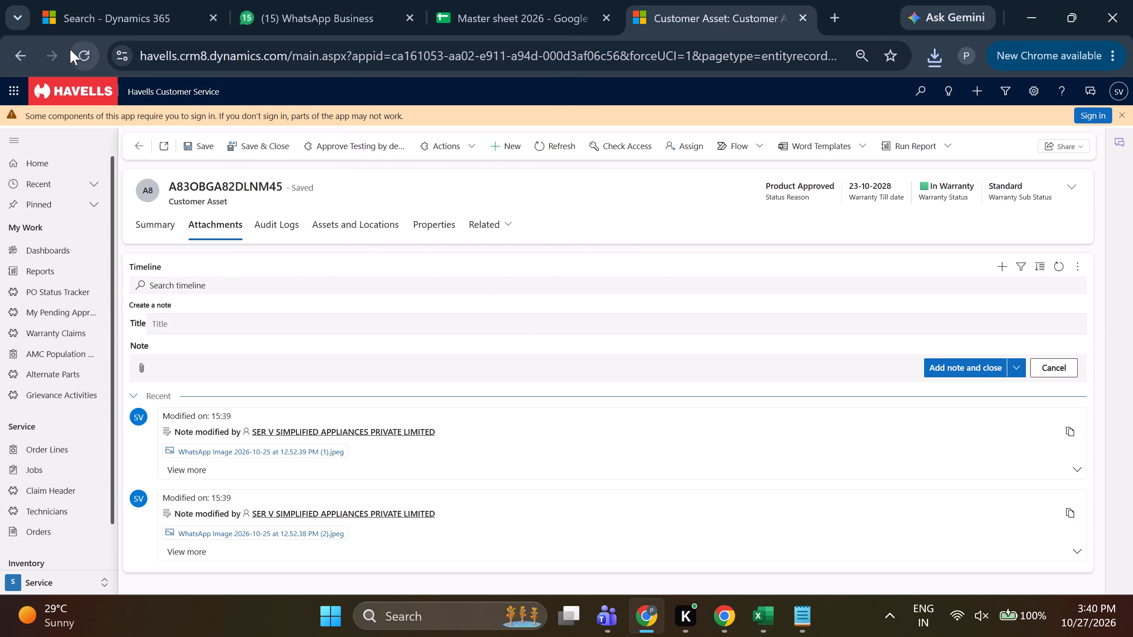
pyautogui.click(70, 49)
pyautogui.click(646, 169)
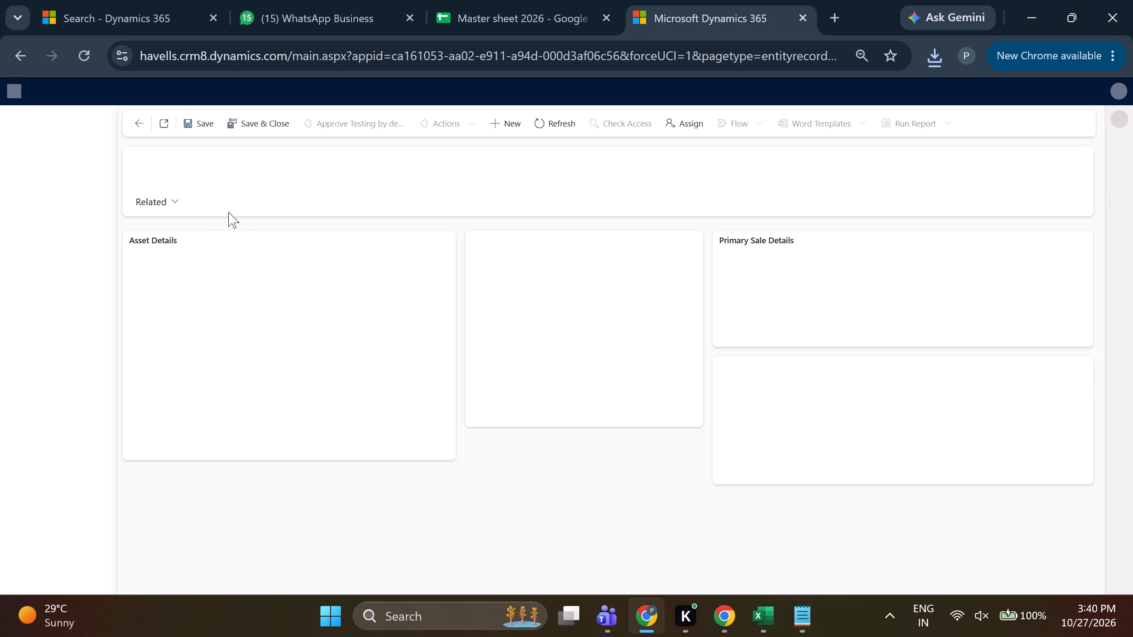
pyautogui.click(200, 206)
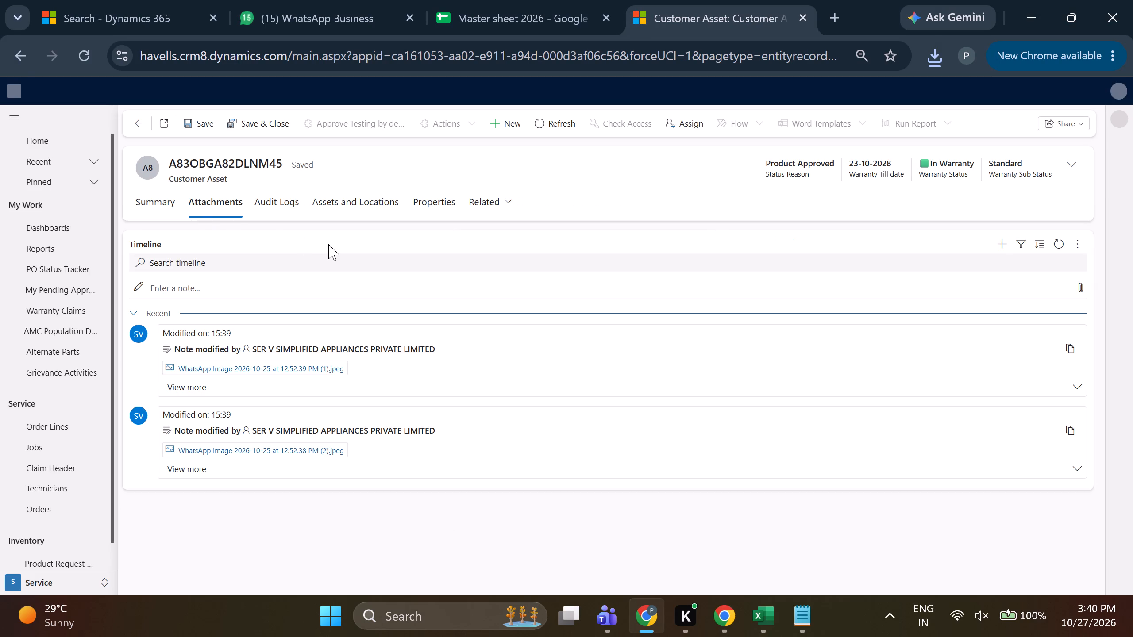
pyautogui.click(1078, 287)
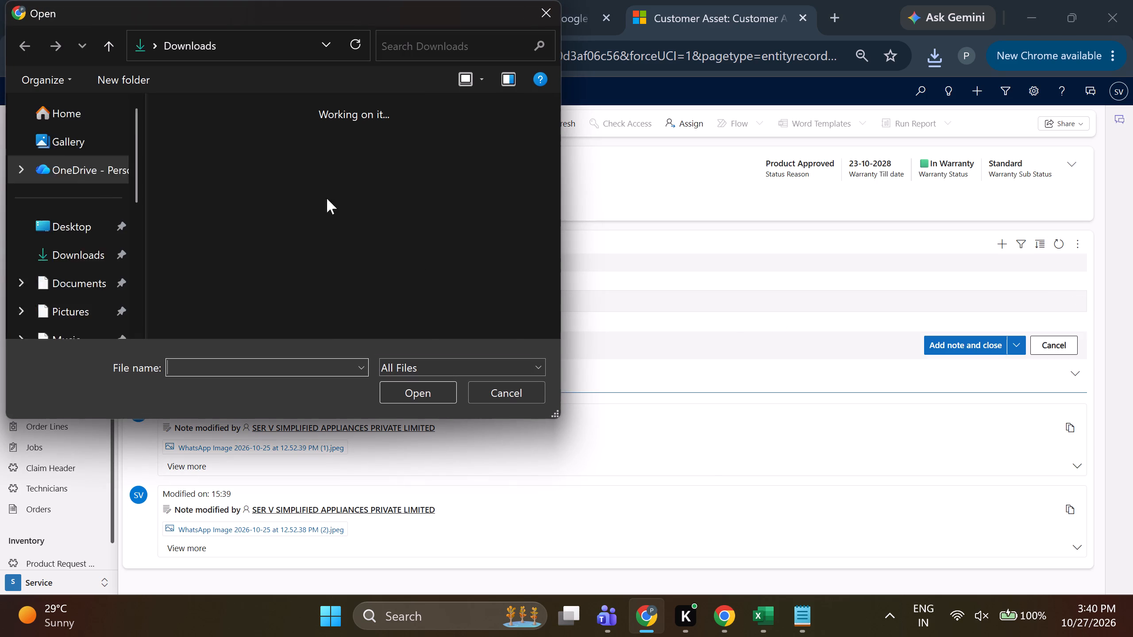
pyautogui.doubleClick(416, 188)
pyautogui.click(252, 120)
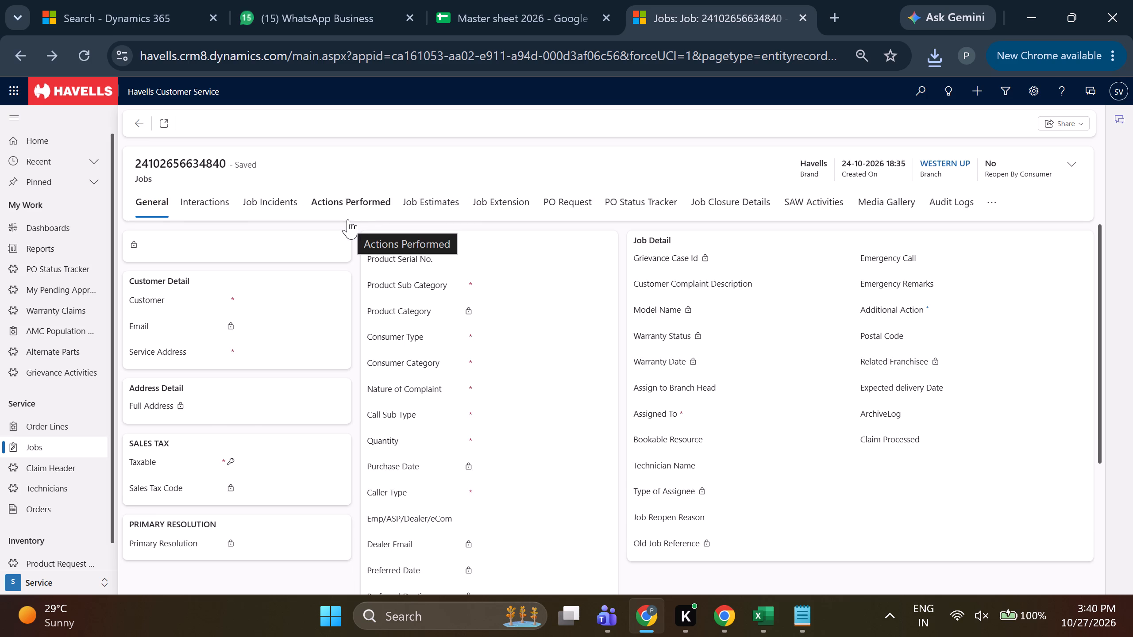
# Change the job's Assigned To to the franchise technician with initials PS and save the job.
pyautogui.click(844, 554)
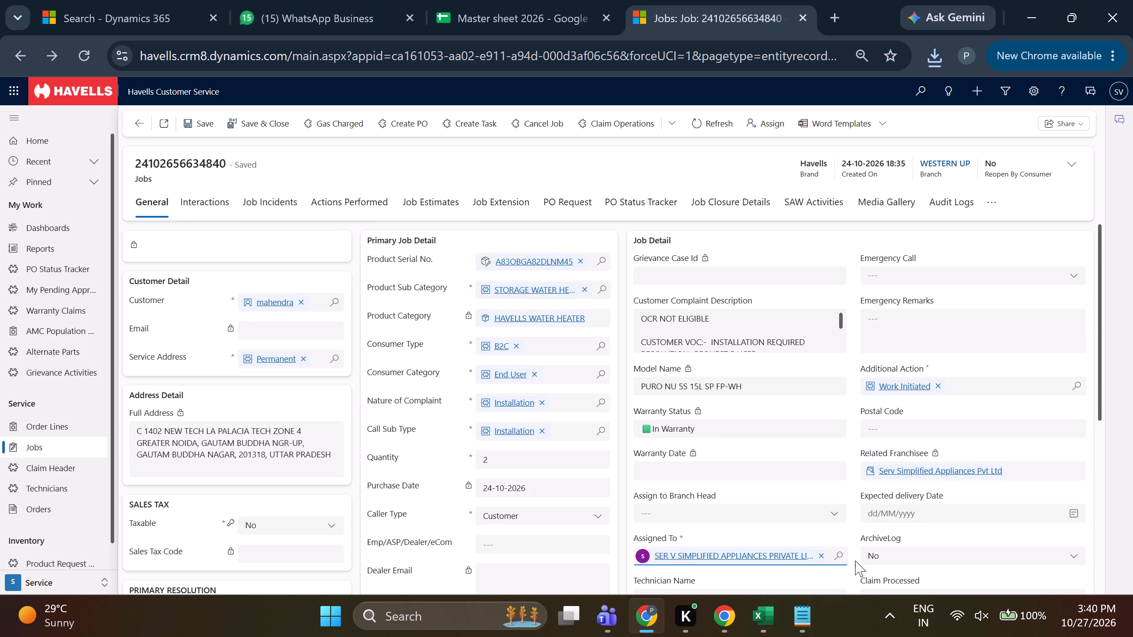
pyautogui.click(837, 557)
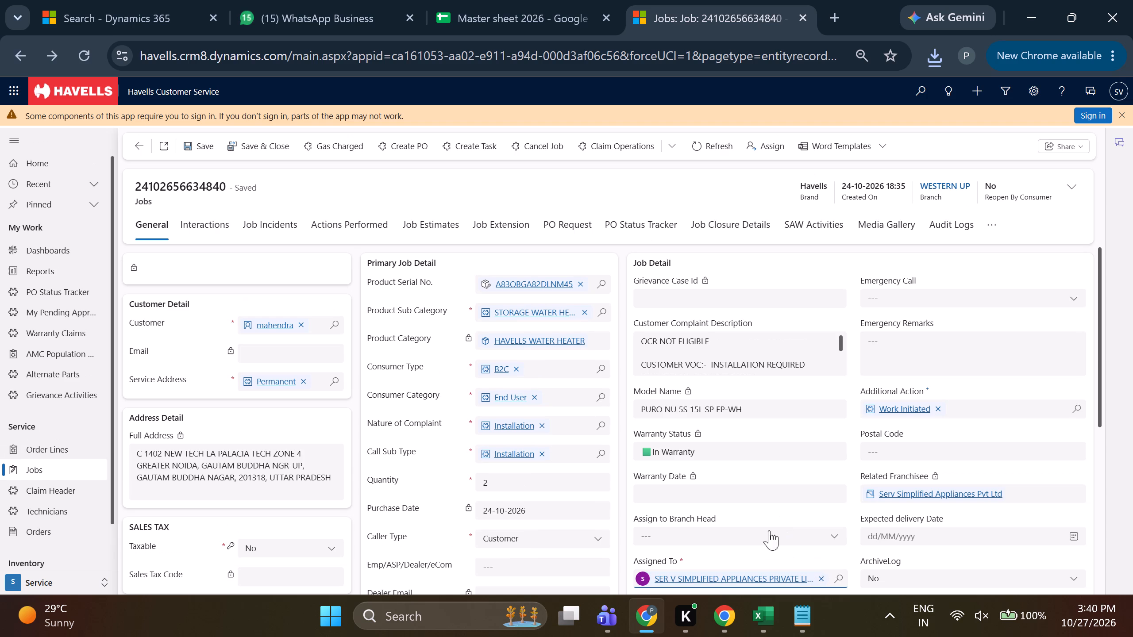
pyautogui.click(842, 576)
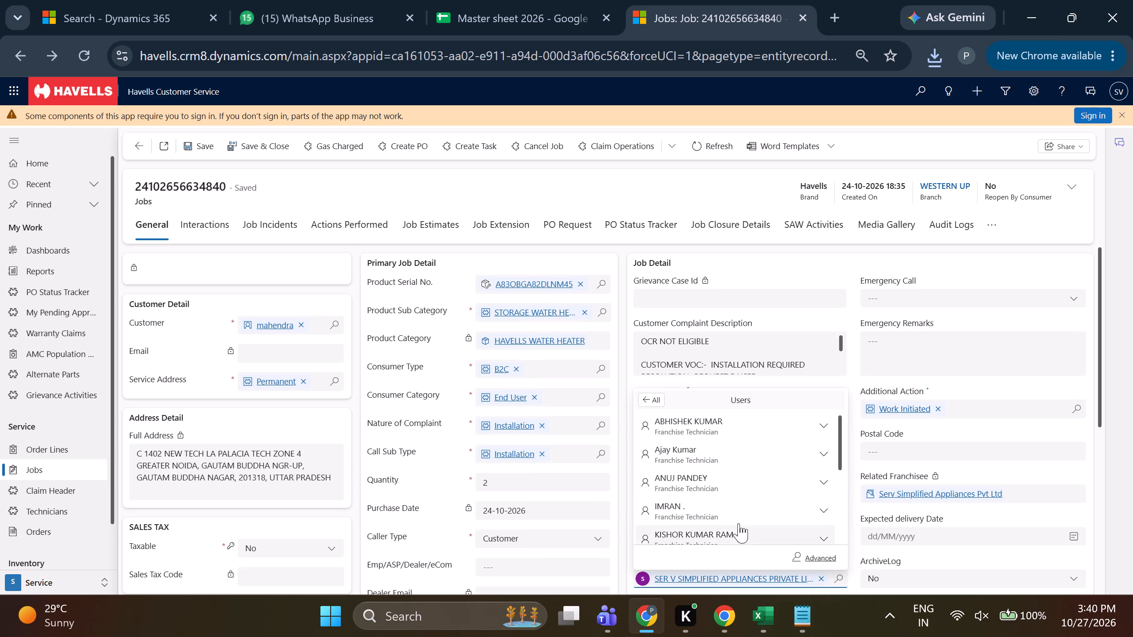
pyautogui.scroll(-1, 711, 499)
pyautogui.scroll(-1, 761, 473)
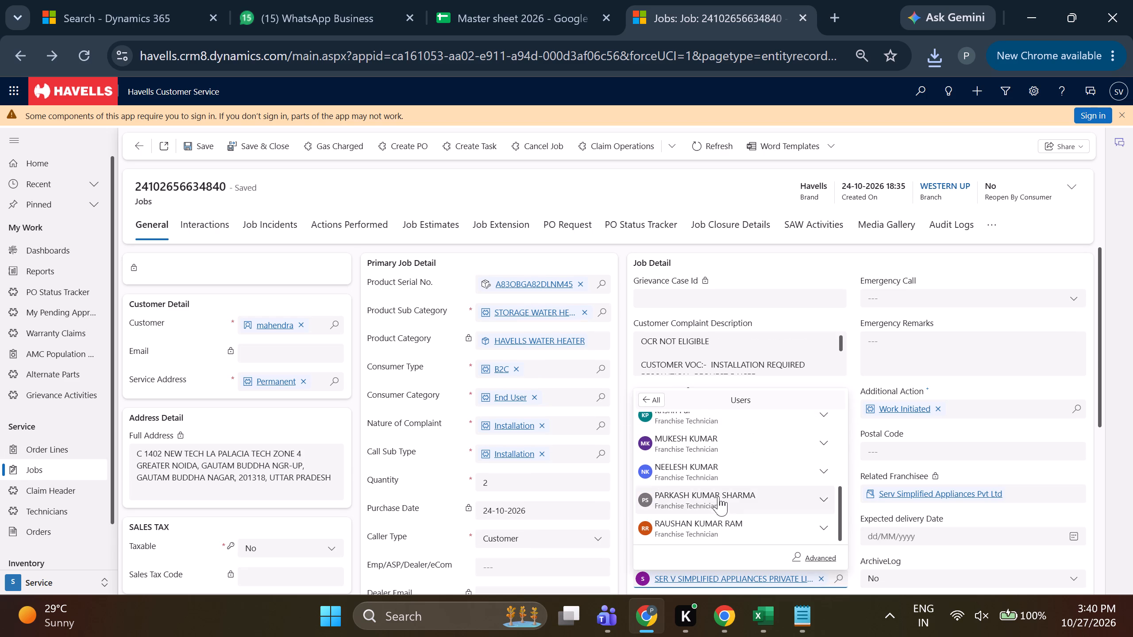
pyautogui.click(717, 500)
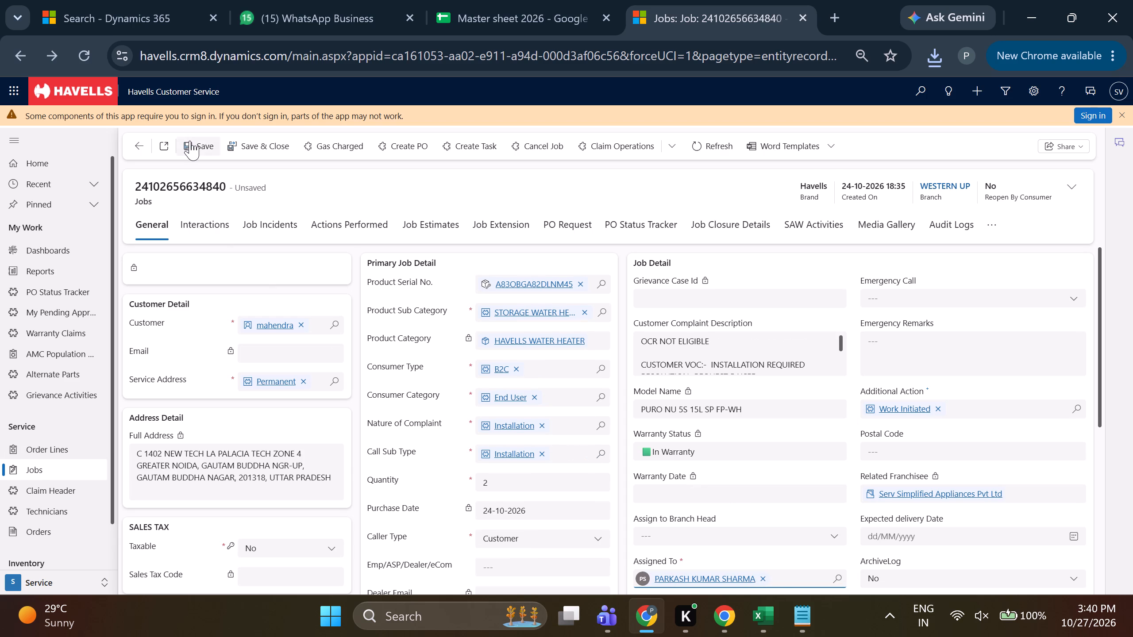
pyautogui.click(190, 141)
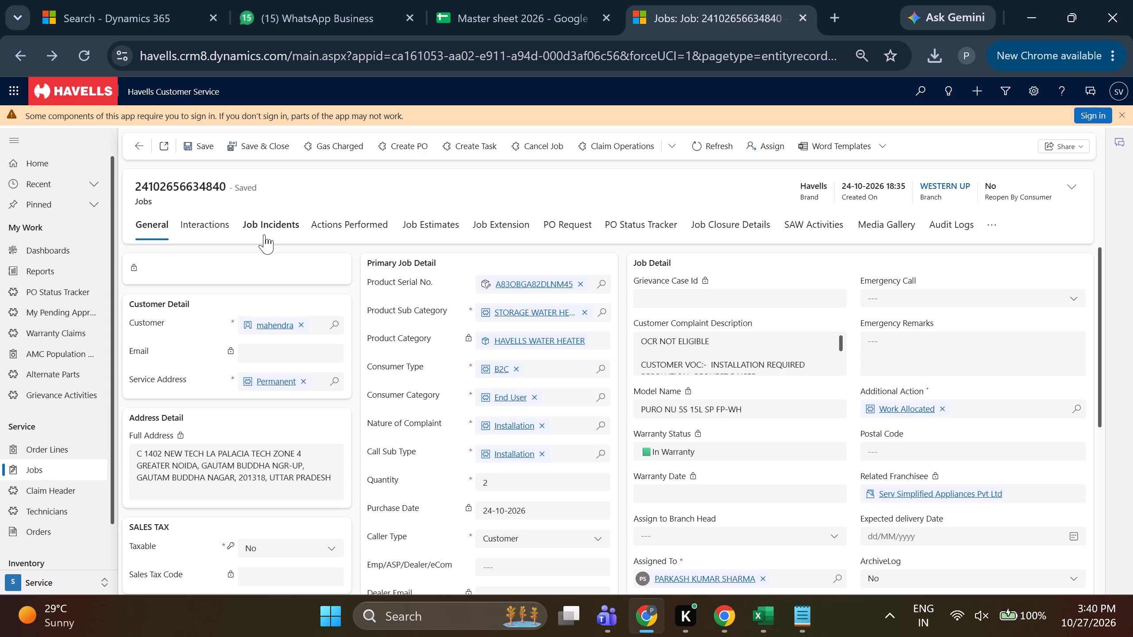
pyautogui.click(708, 231)
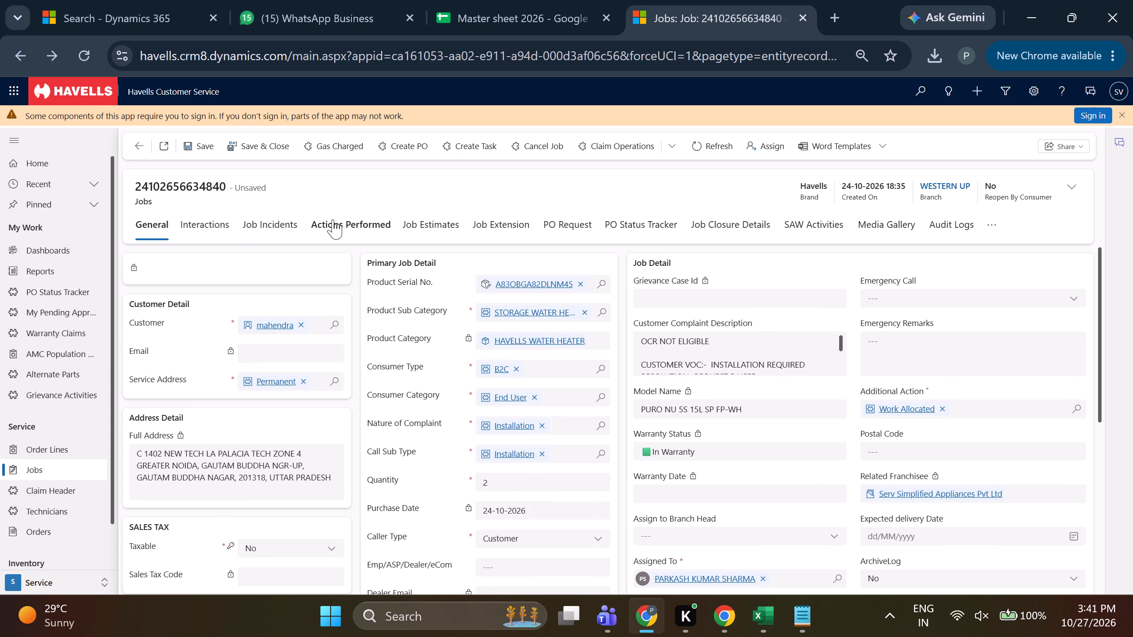
pyautogui.click(197, 149)
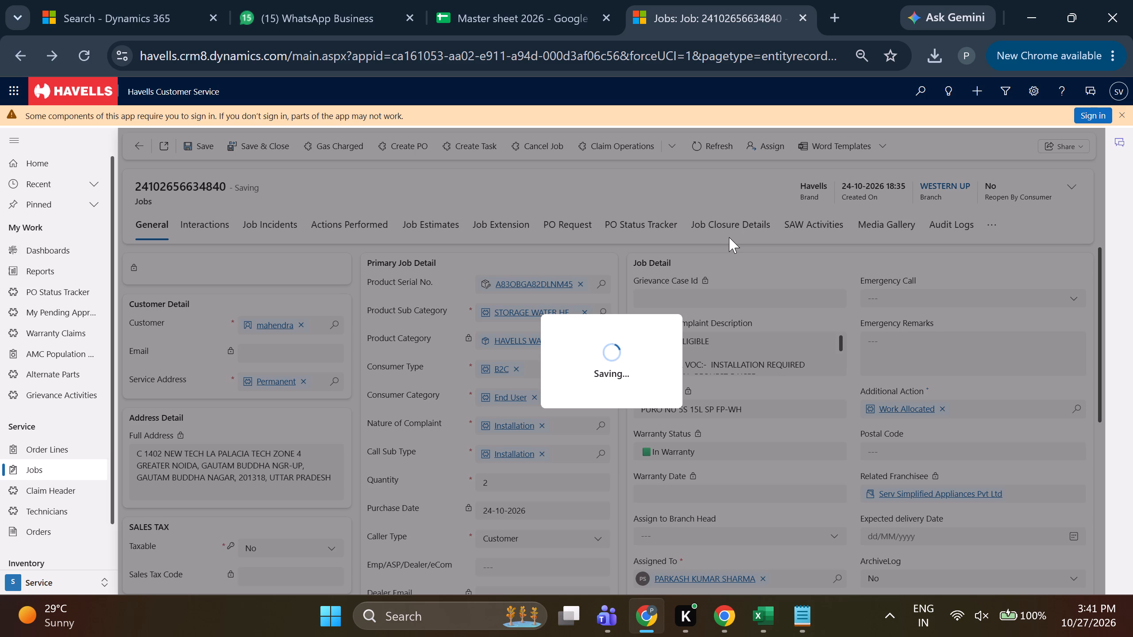
pyautogui.click(729, 237)
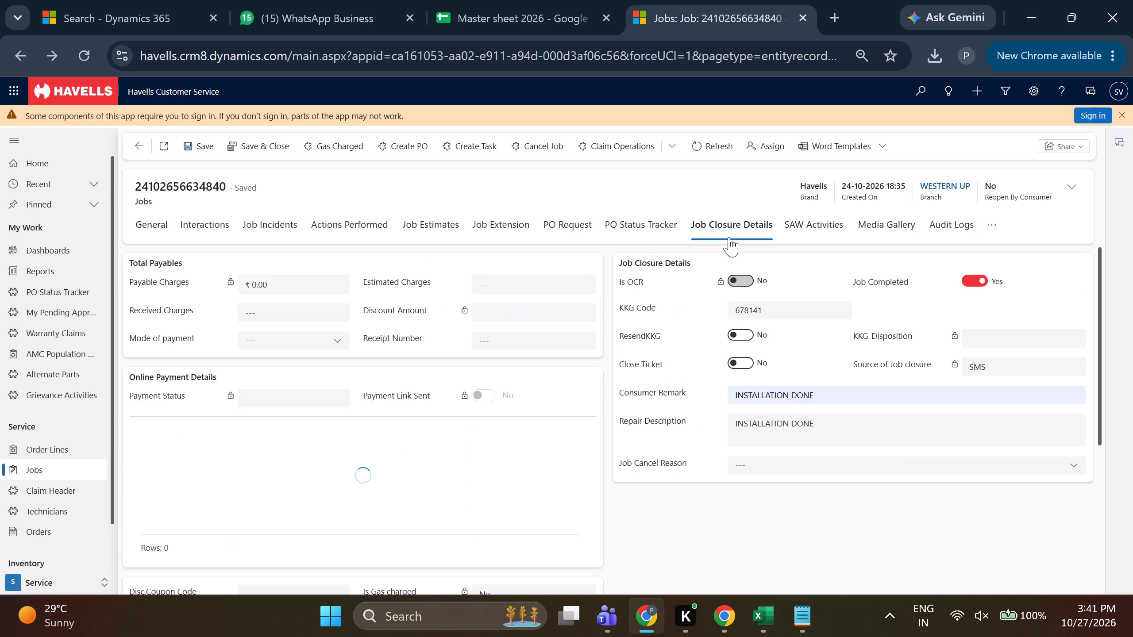
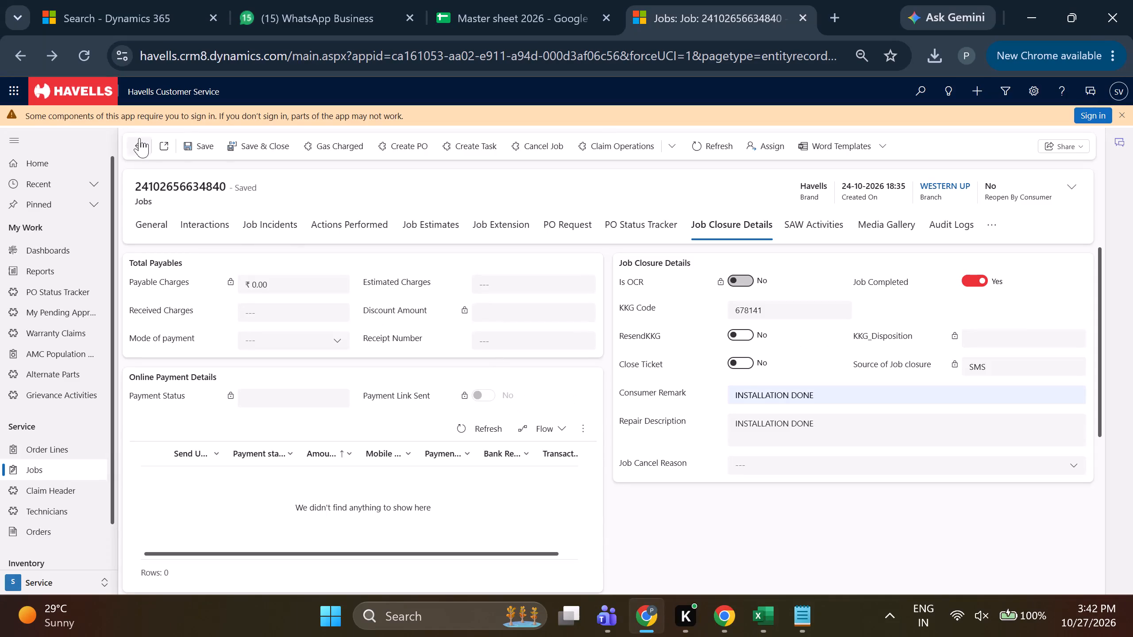
# Save and close the completed job record to return to the customer's search results.
pyautogui.click(243, 142)
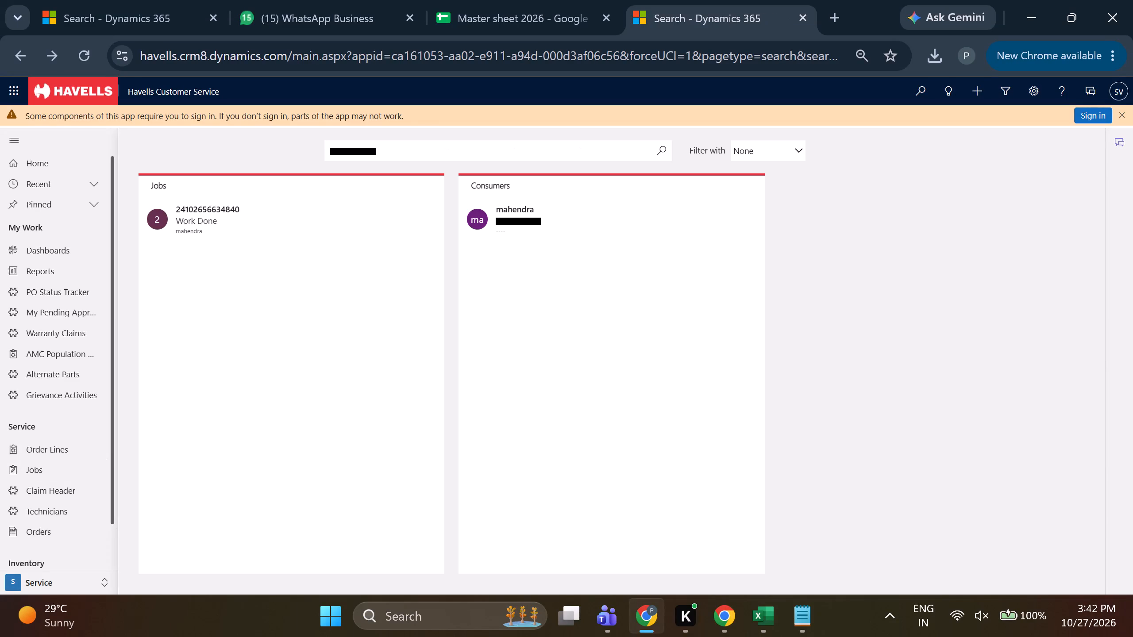
pyautogui.click(661, 153)
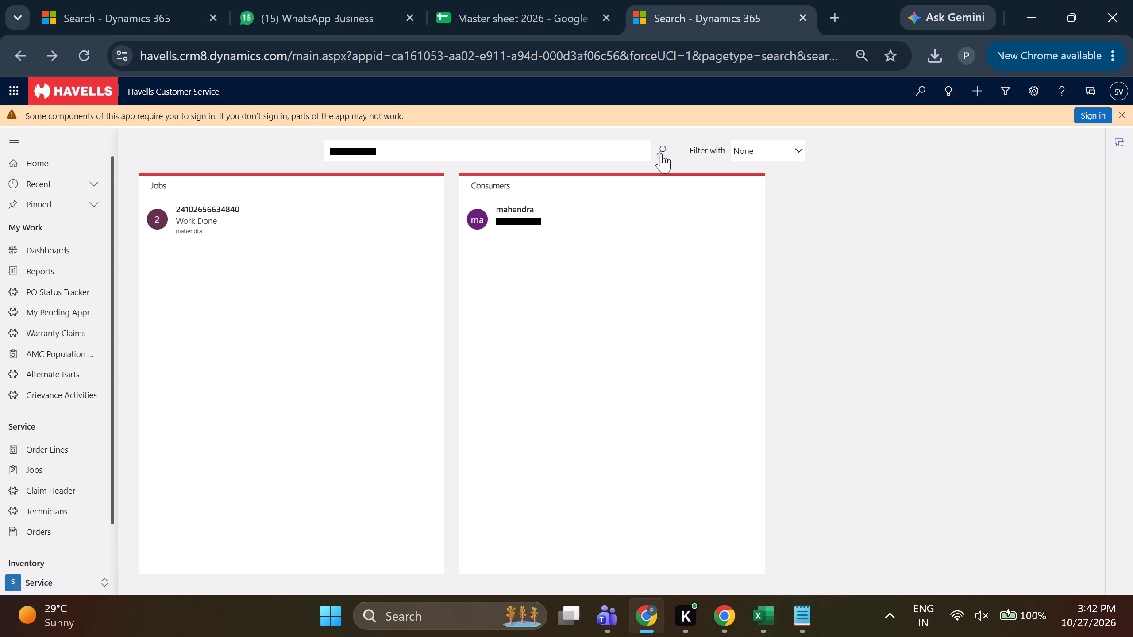
pyautogui.click(661, 153)
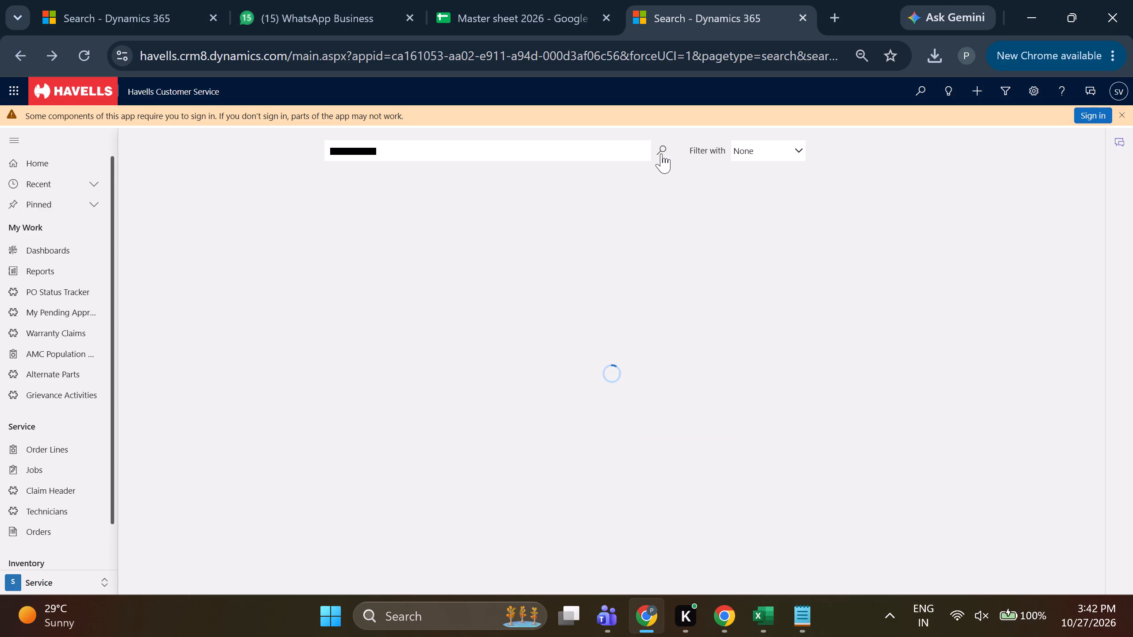
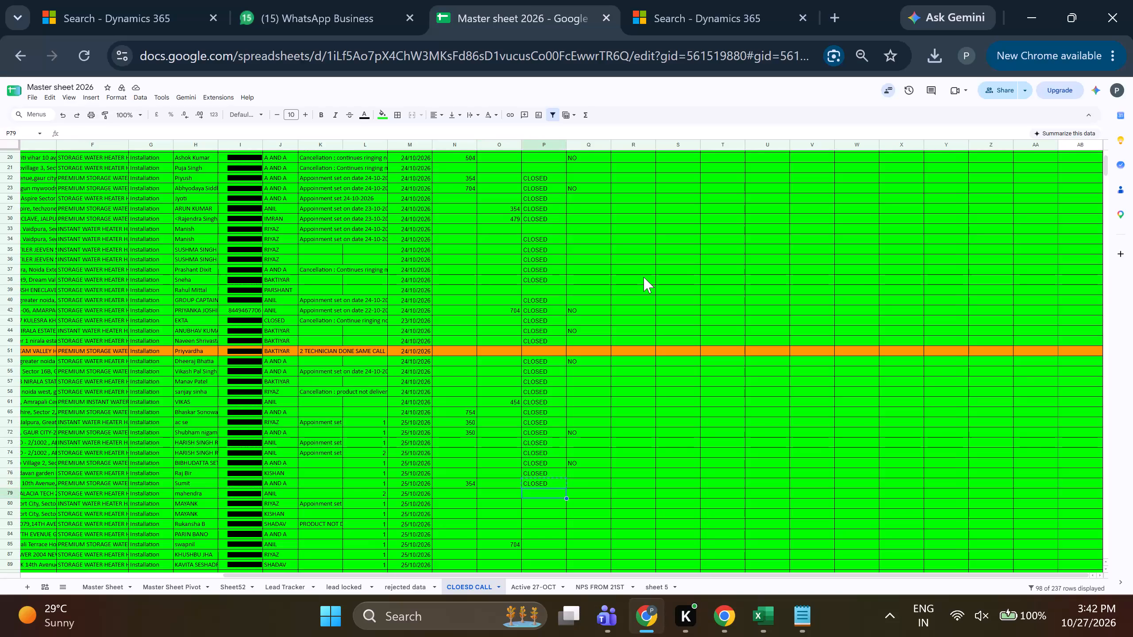
# Record row 79's installation job as CLOSED in column P and enter NO beside it in column Q.
pyautogui.hotkey('ctrl', 'v')
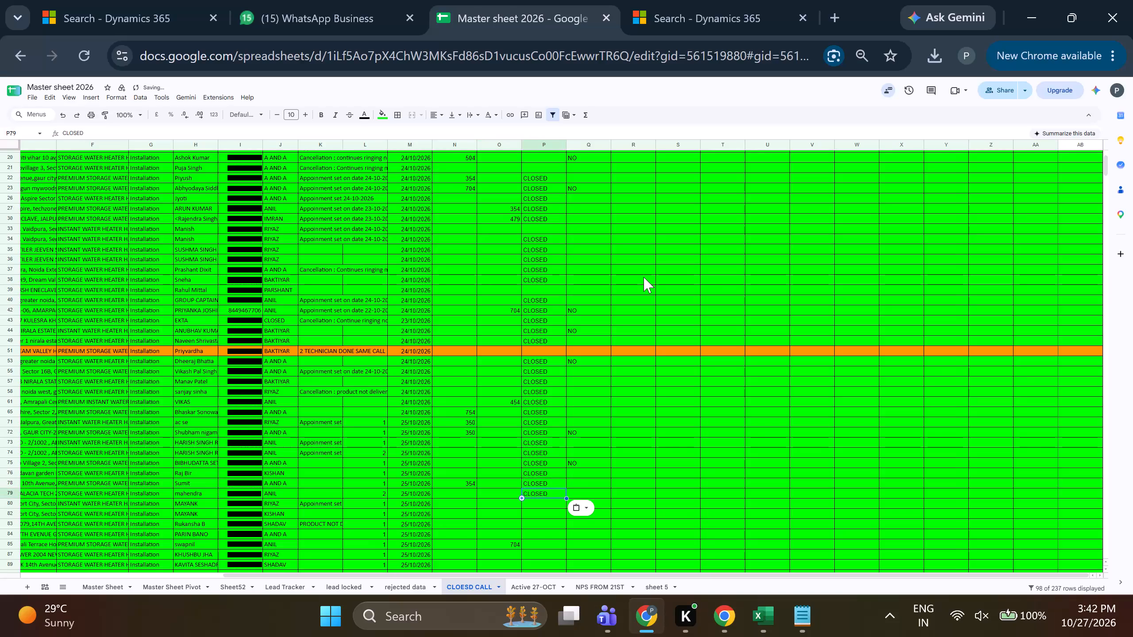
pyautogui.press('Right')
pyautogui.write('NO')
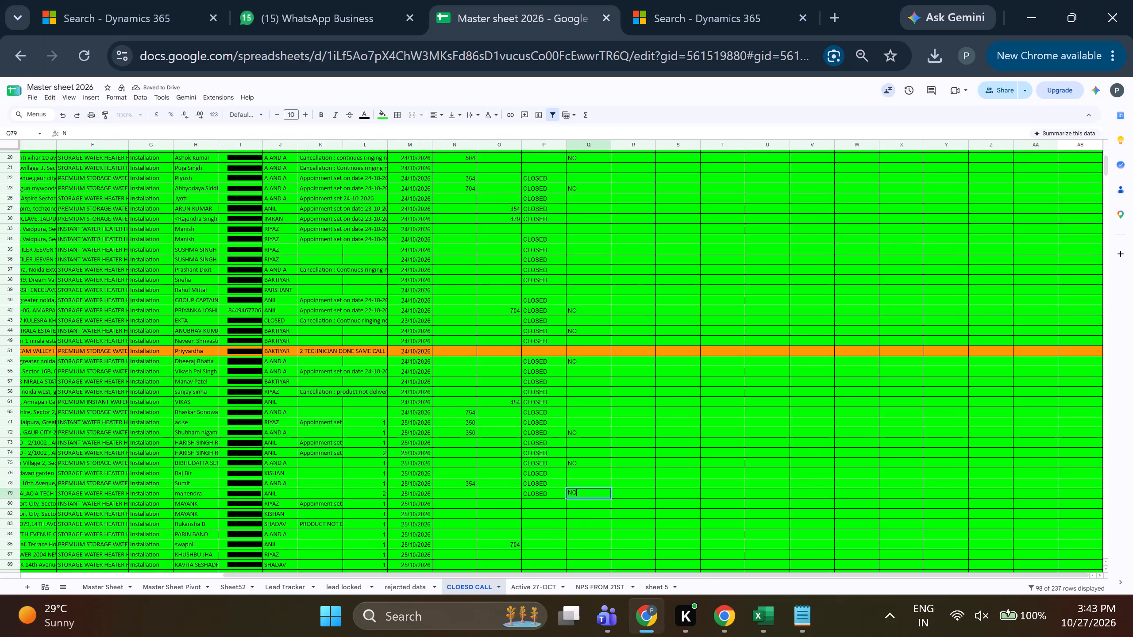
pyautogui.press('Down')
# Go to the customer's phone number in row 80 of the CLOESD CALL sheet.
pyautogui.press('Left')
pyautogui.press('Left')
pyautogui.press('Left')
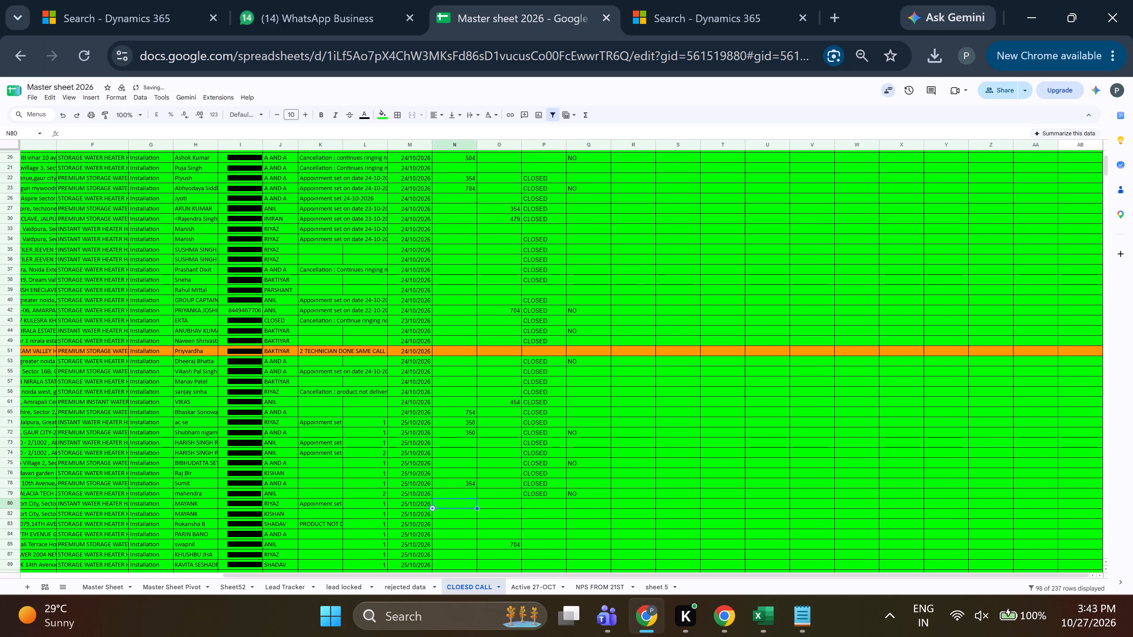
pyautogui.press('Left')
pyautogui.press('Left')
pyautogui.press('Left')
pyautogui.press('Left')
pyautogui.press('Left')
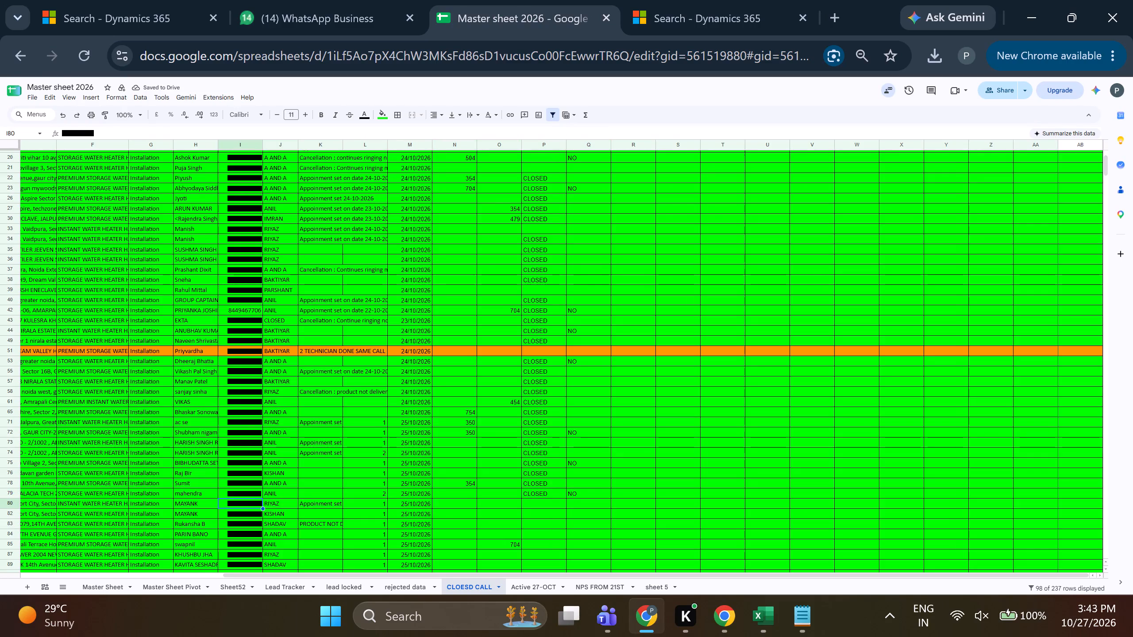
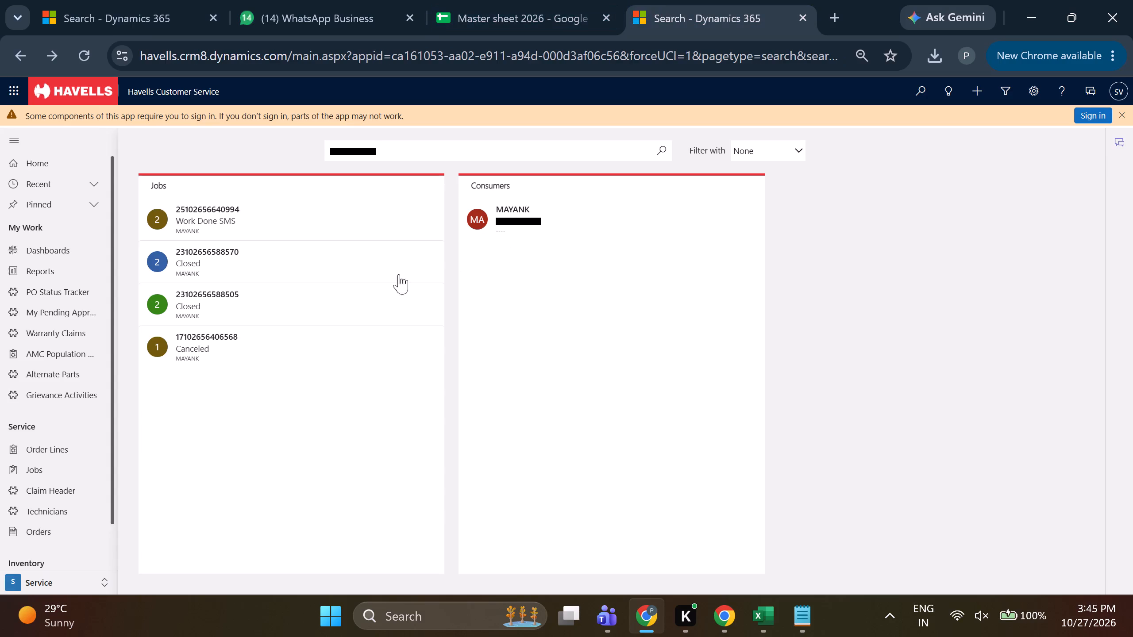
pyautogui.click(461, 0)
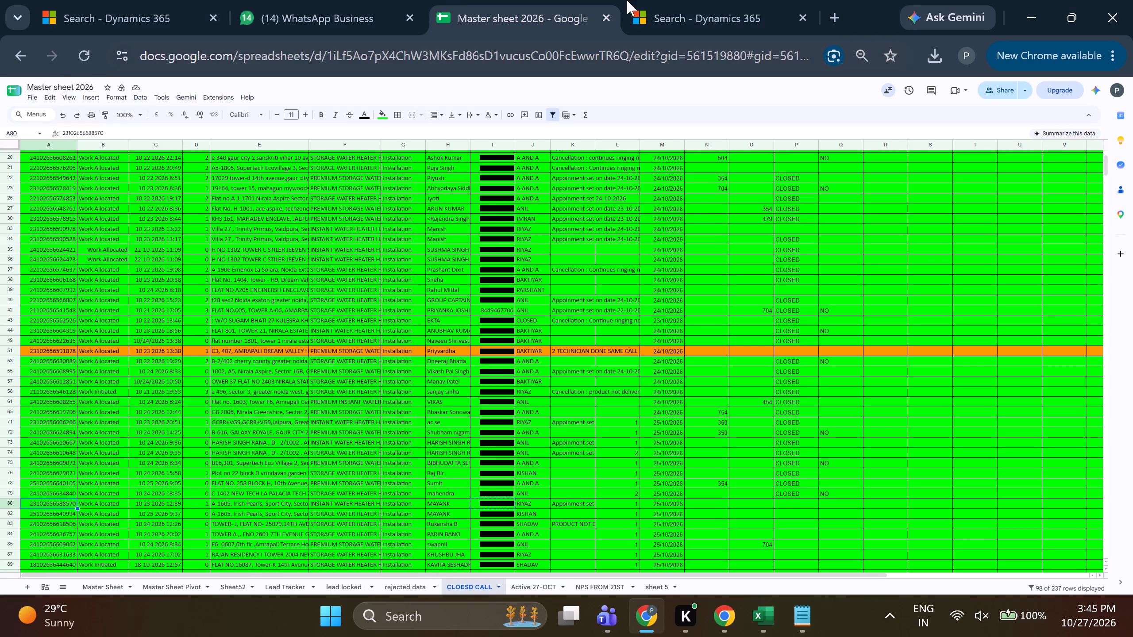
pyautogui.click(705, 0)
pyautogui.click(460, 0)
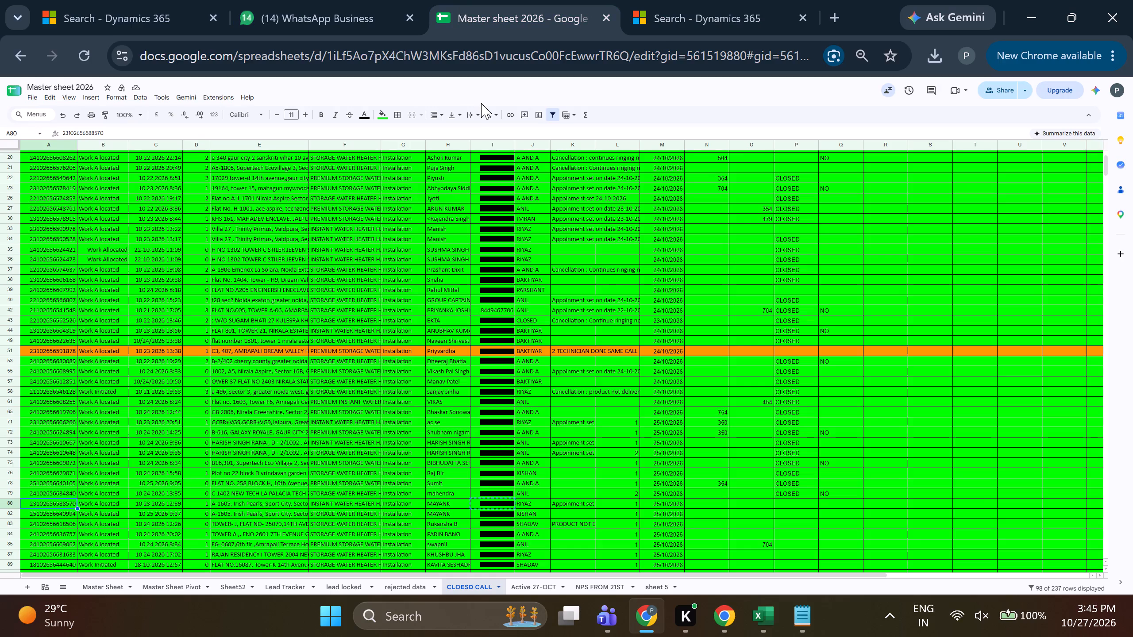
pyautogui.press('Right')
pyautogui.press('Right')
pyautogui.press('Right')
pyautogui.press('Right')
pyautogui.press('Right')
pyautogui.press('Right')
pyautogui.press('Right')
pyautogui.press('Right')
pyautogui.press('Right')
pyautogui.press('Right')
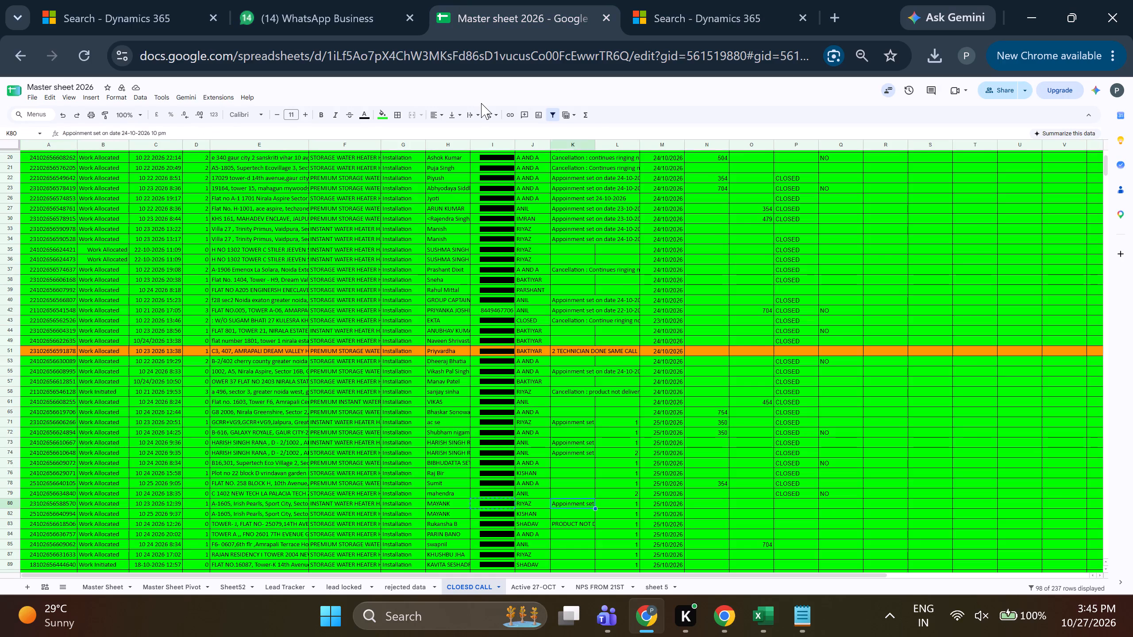
pyautogui.press('Right')
pyautogui.press('Right')
pyautogui.press('Right')
pyautogui.press('Right')
pyautogui.press('Right')
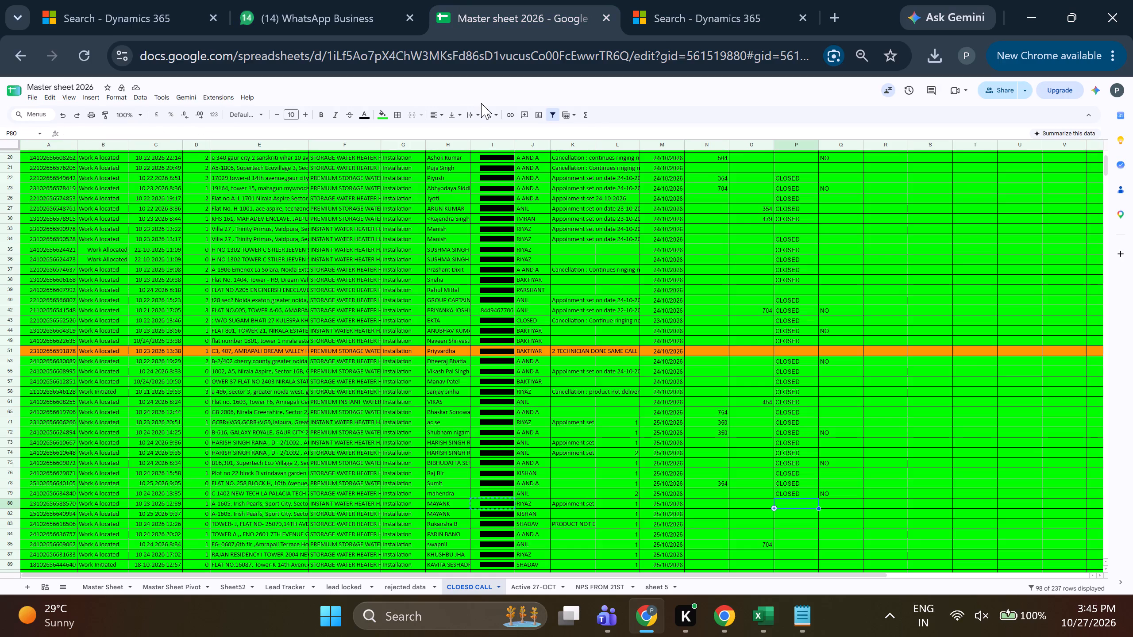
pyautogui.press('Up')
pyautogui.hotkey('ctrl', 'c')
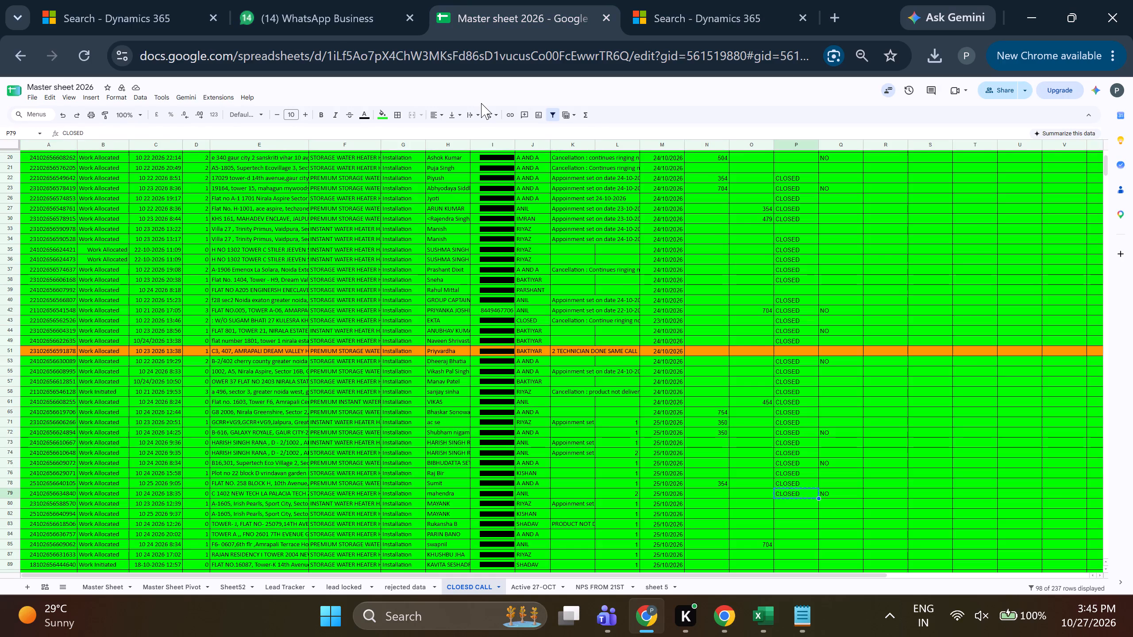
pyautogui.press('Down')
pyautogui.hotkey('ctrl', 'v')
# Copy the customer phone number from row 83 of the CLOESD CALL sheet and search for it in Havells Customer Service.
pyautogui.press('Left')
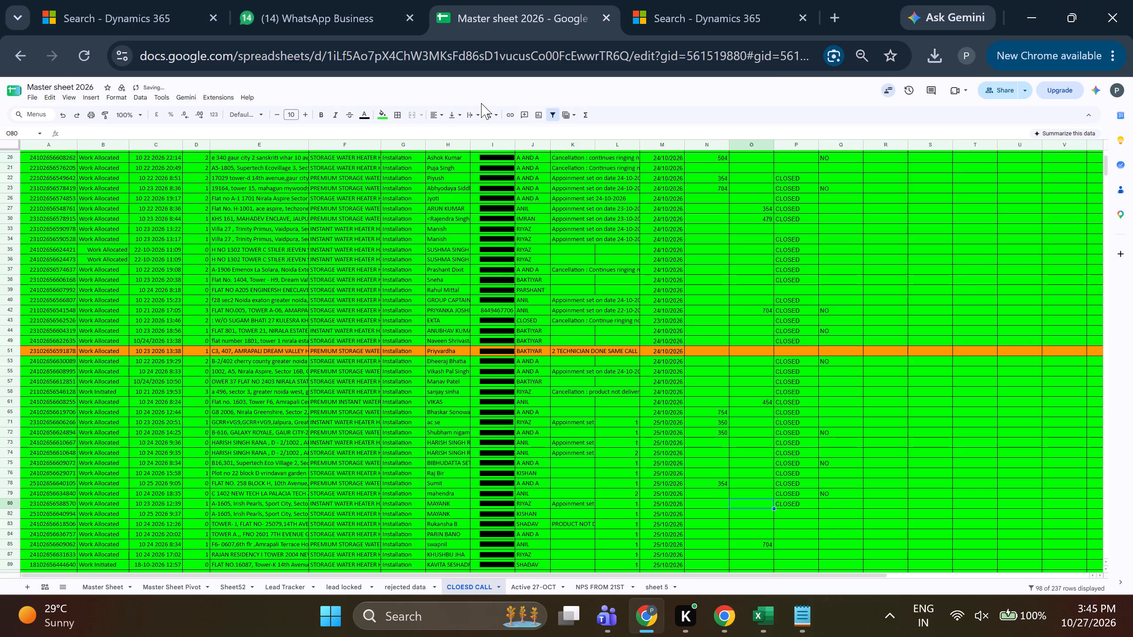
pyautogui.press('Down')
pyautogui.press('Left')
pyautogui.press('Left')
pyautogui.press('Left')
pyautogui.press('Left')
pyautogui.press('Left')
pyautogui.press('Left')
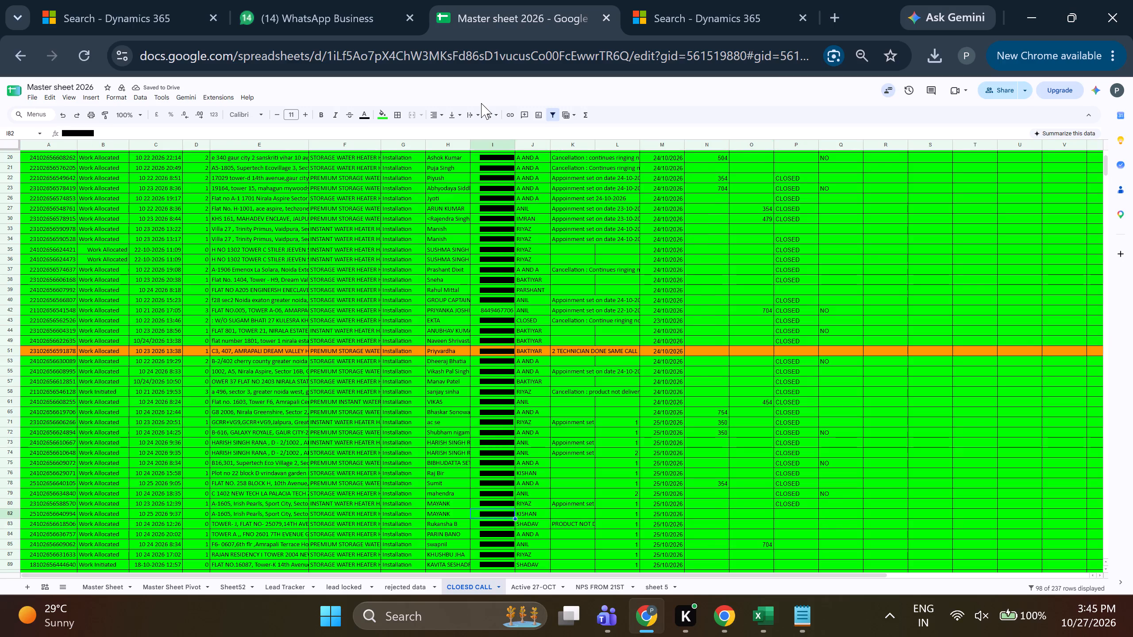
pyautogui.press('Left')
pyautogui.press('Right')
pyautogui.press('Down')
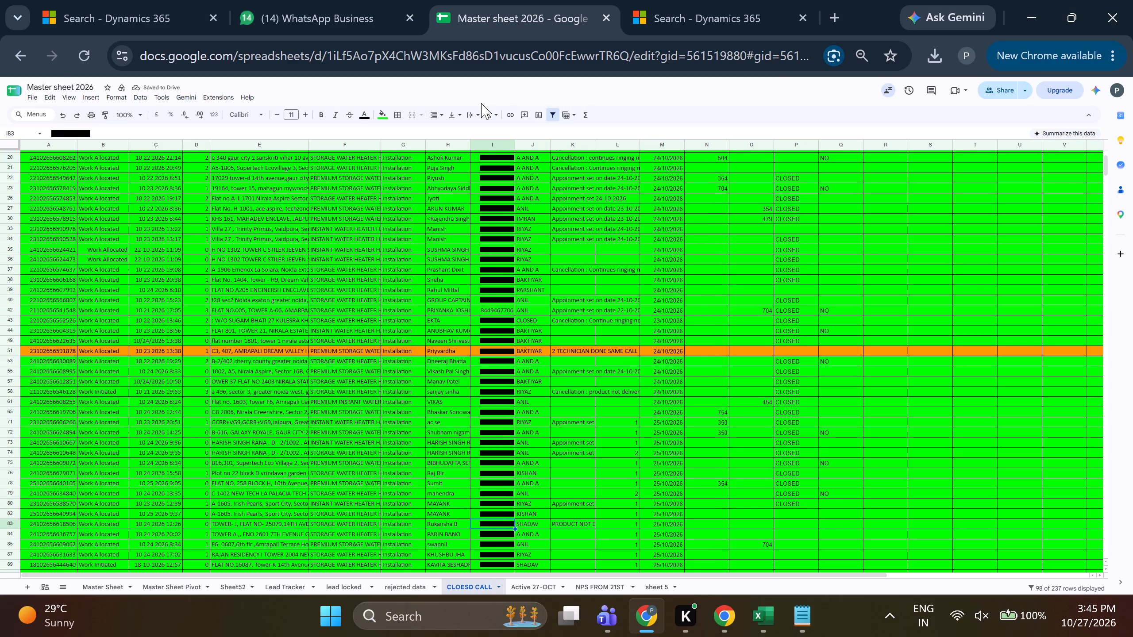
pyautogui.hotkey('ctrl', 'c')
pyautogui.click(737, 0)
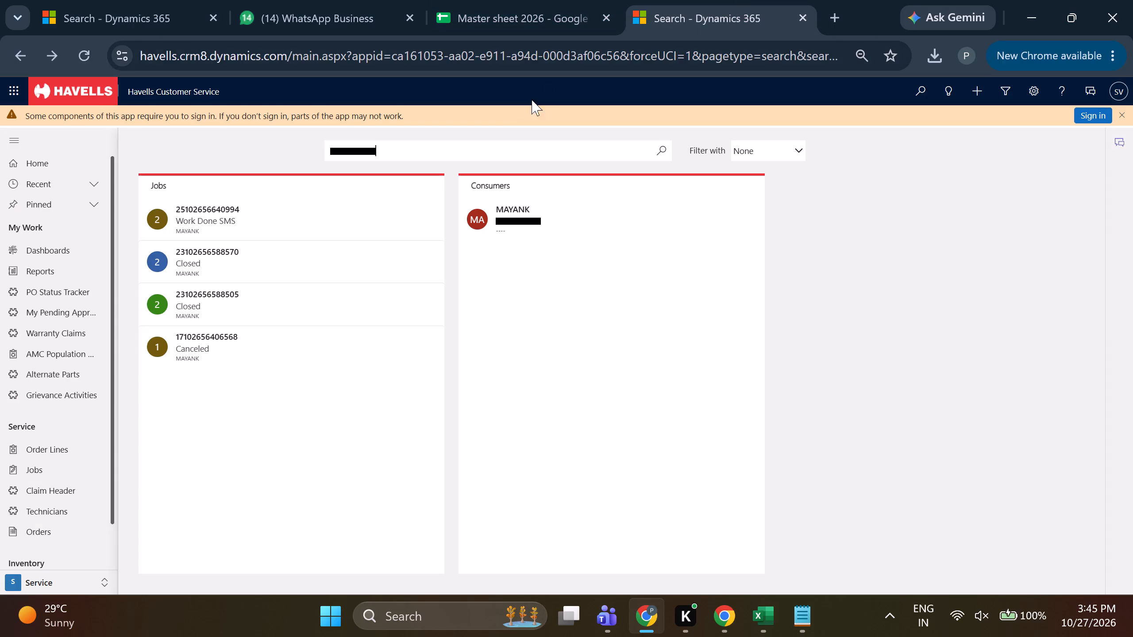
pyautogui.doubleClick(482, 145)
pyautogui.hotkey('ctrl', 'v')
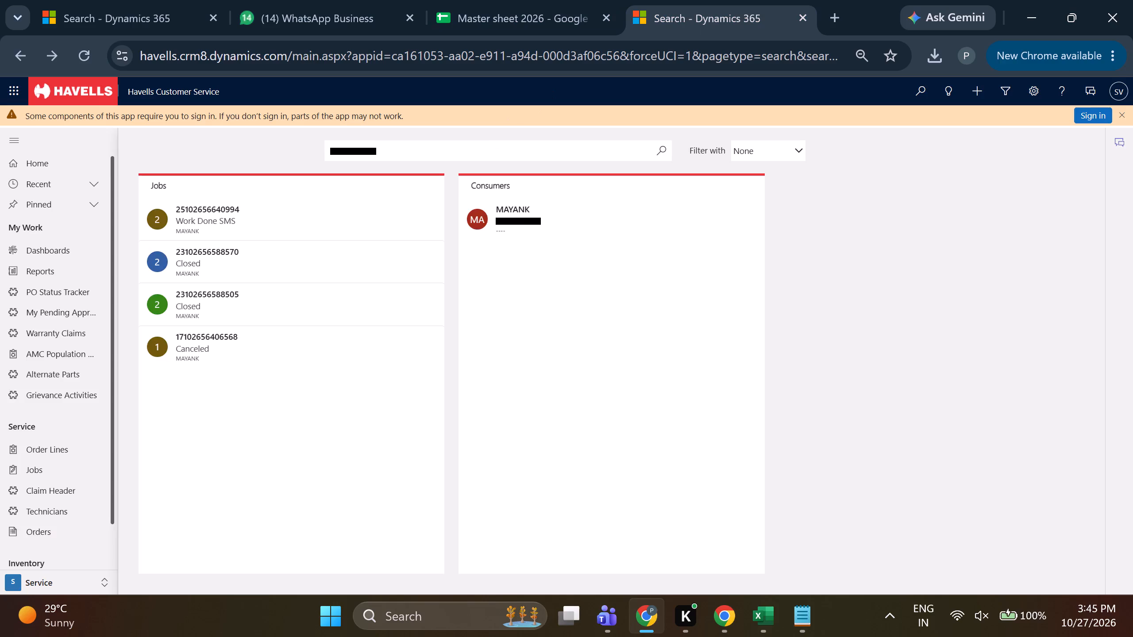
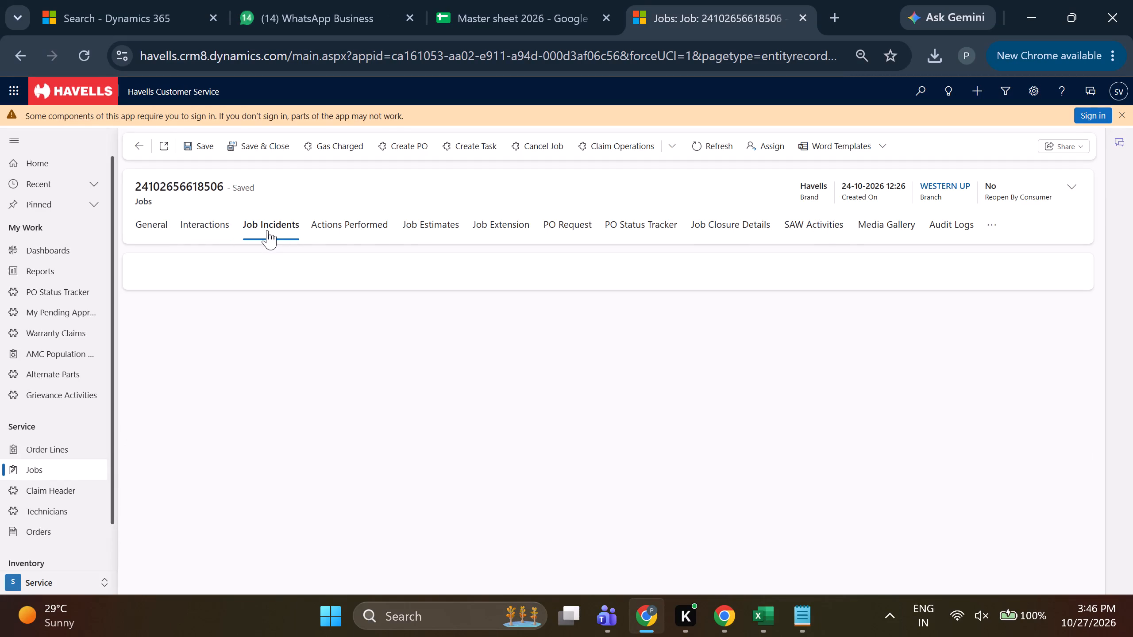
pyautogui.click(795, 265)
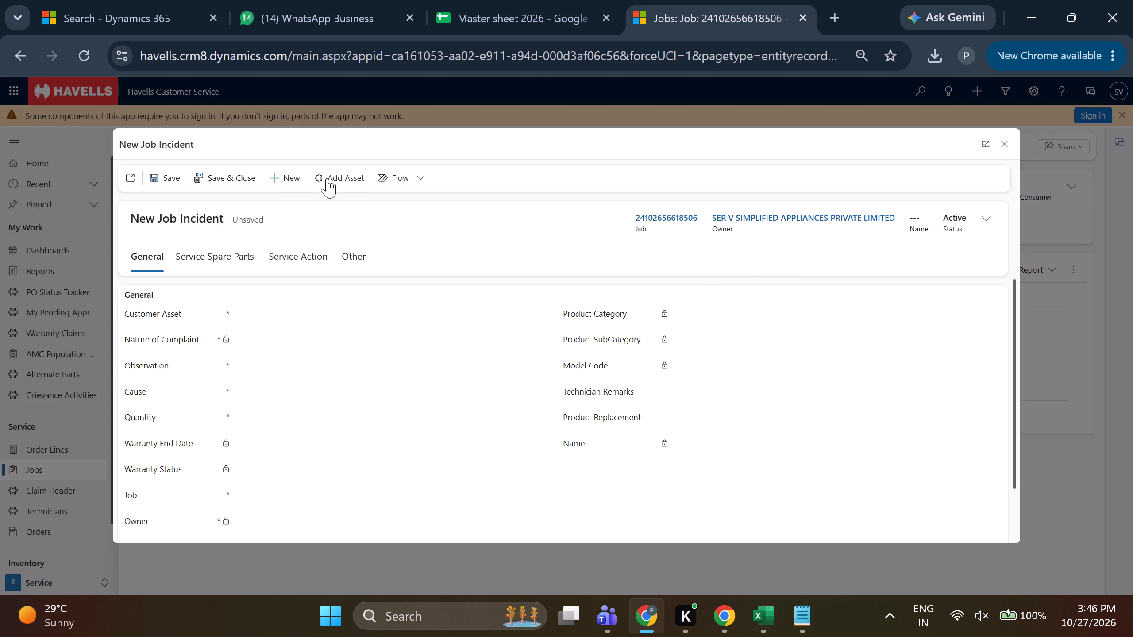
pyautogui.click(346, 173)
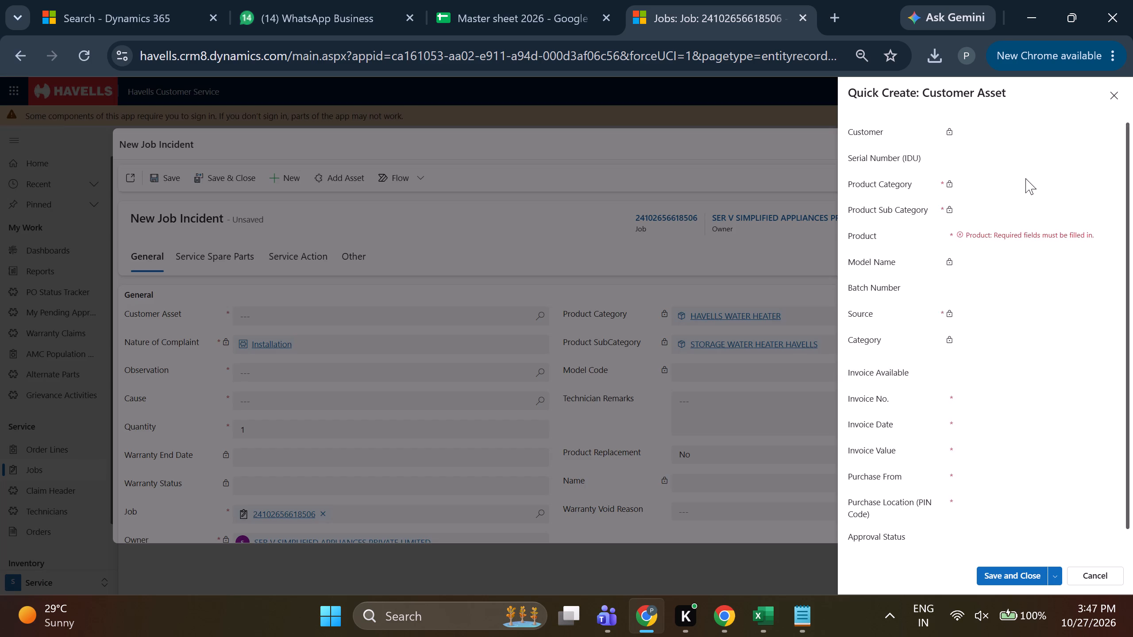
pyautogui.click(1033, 170)
pyautogui.hotkey('ctrl', 'v')
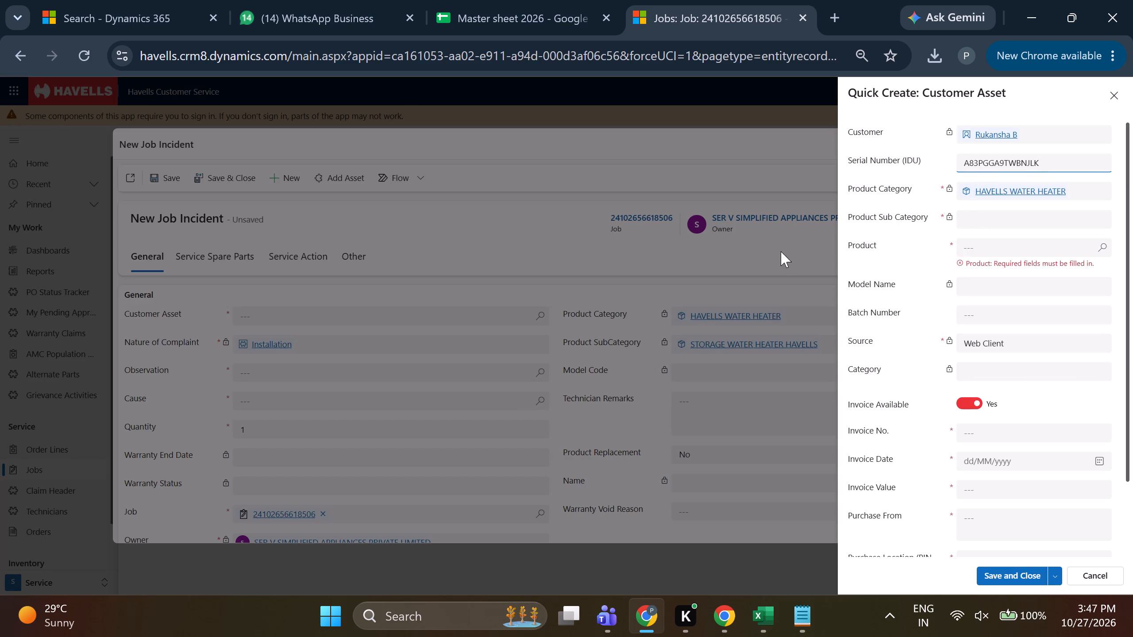
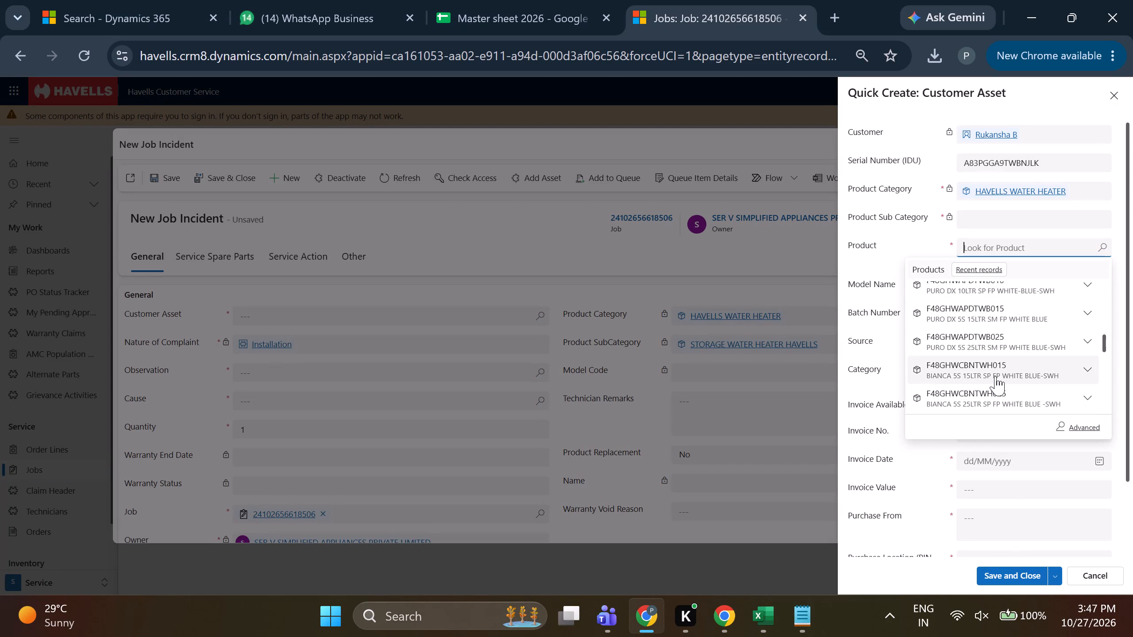
# Set the new customer asset's Product to F48GHWCBNTWH015, the Bianca 15-litre water heater.
pyautogui.click(995, 376)
# Open the customer asset's Invoice No. for entry.
pyautogui.click(1028, 417)
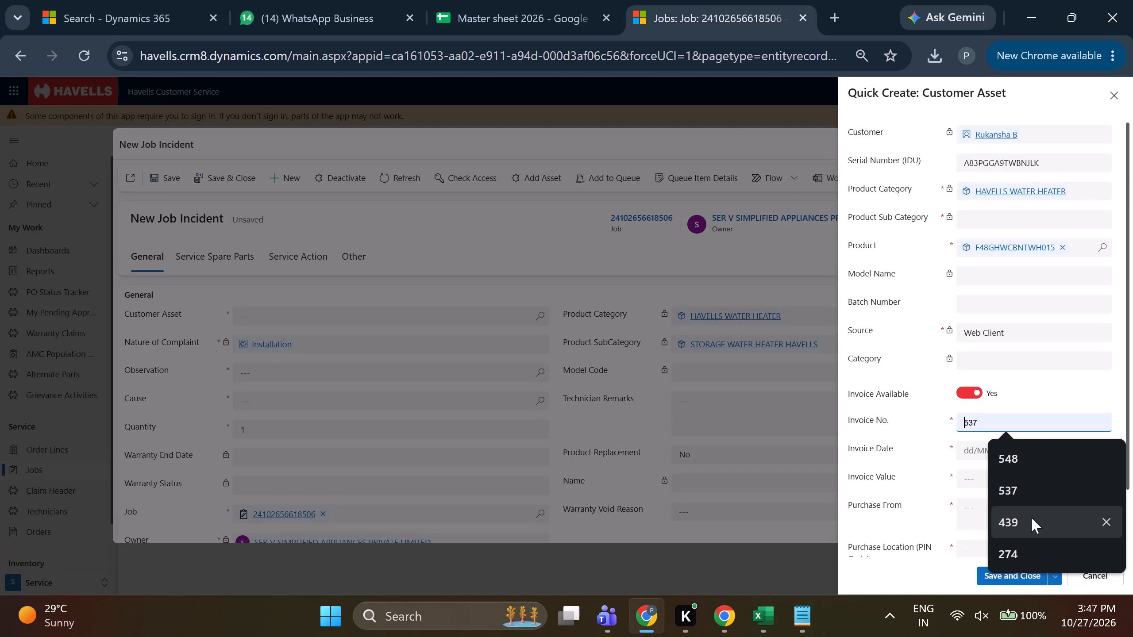
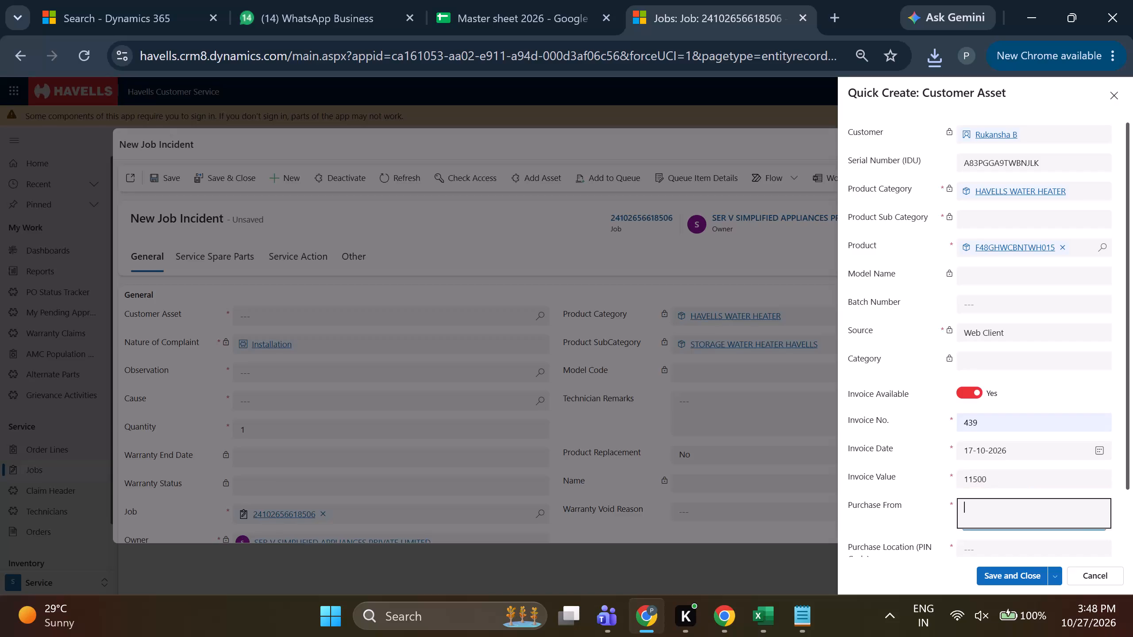
# Complete the customer asset with Purchase From NOIDA and purchase location PIN code 201301, and save it.
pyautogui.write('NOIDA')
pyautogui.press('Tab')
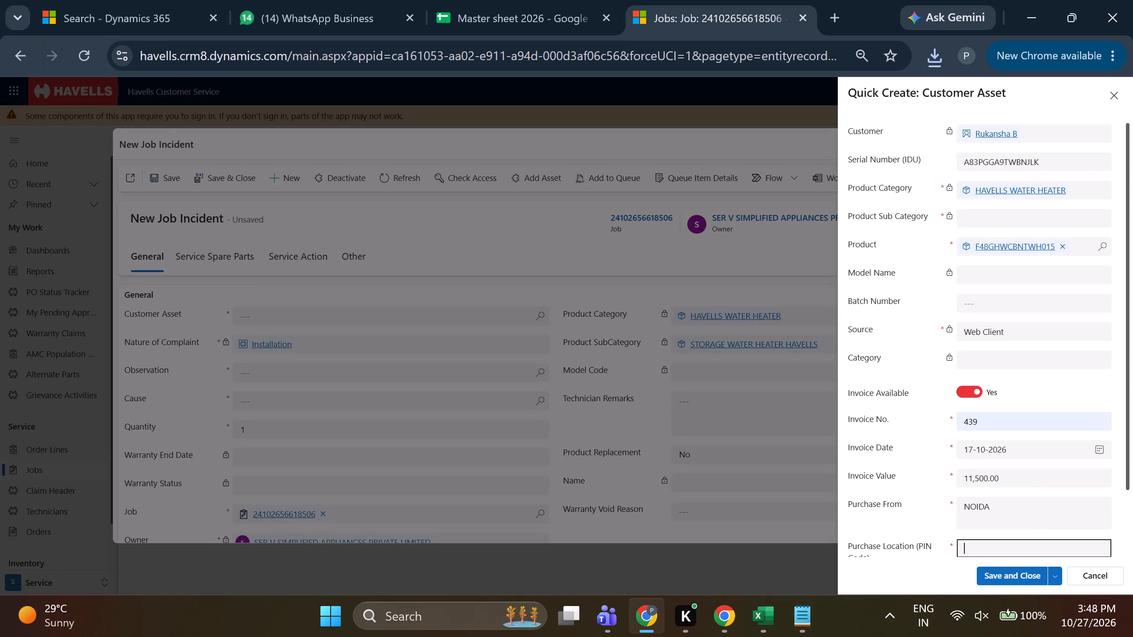
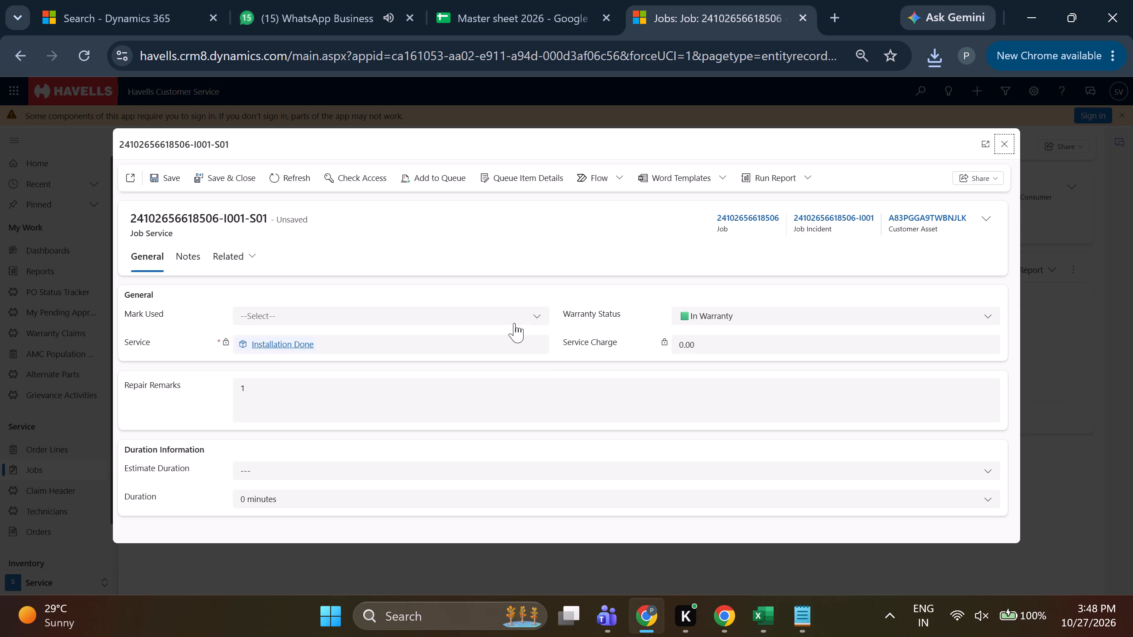
pyautogui.click(508, 372)
pyautogui.click(206, 176)
pyautogui.click(237, 181)
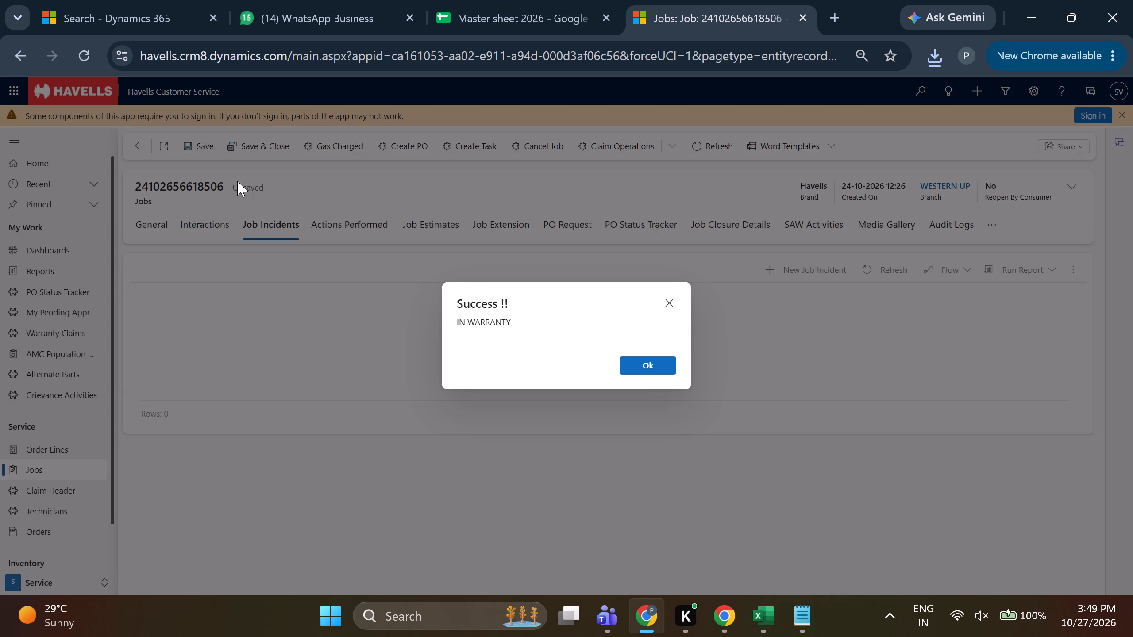
pyautogui.click(650, 369)
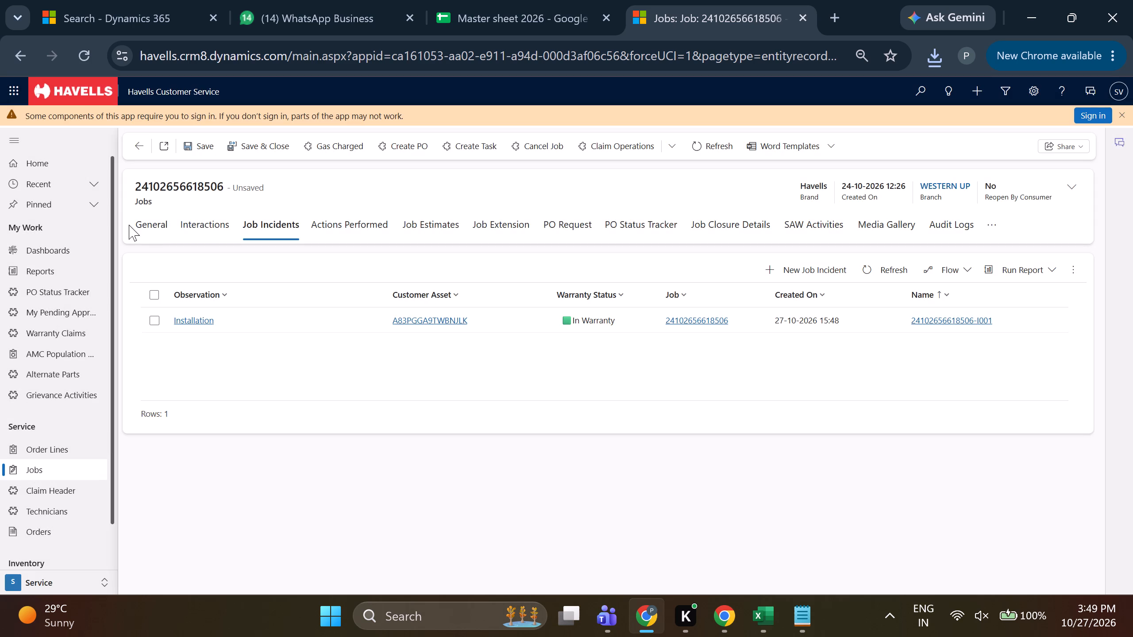
pyautogui.click(136, 230)
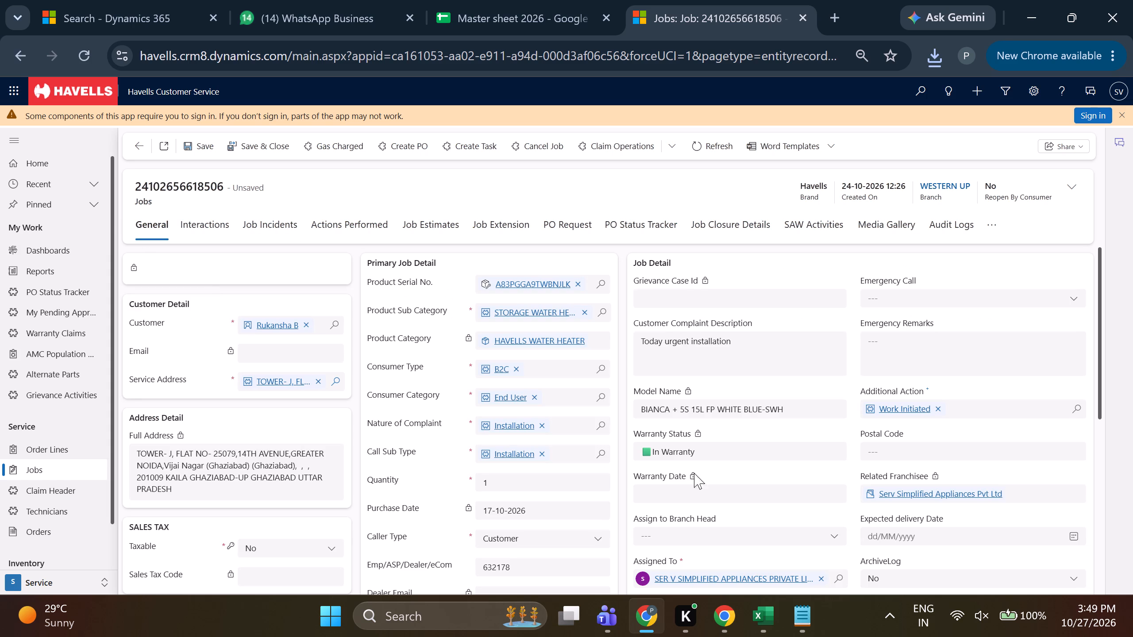
pyautogui.click(838, 573)
pyautogui.scroll(-3, 749, 488)
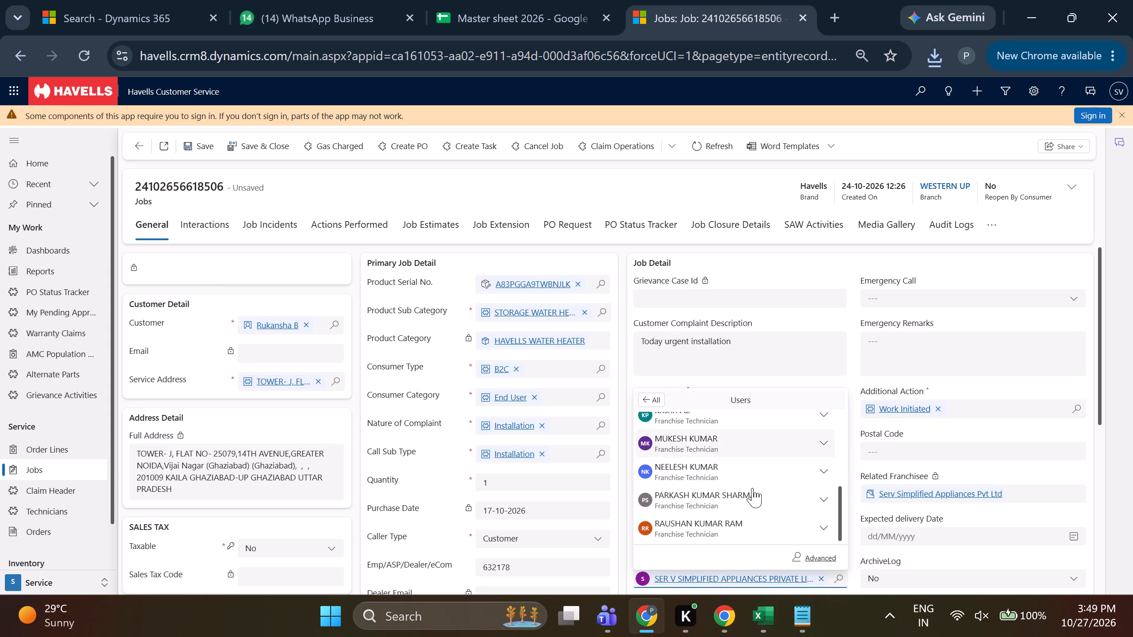
pyautogui.click(694, 499)
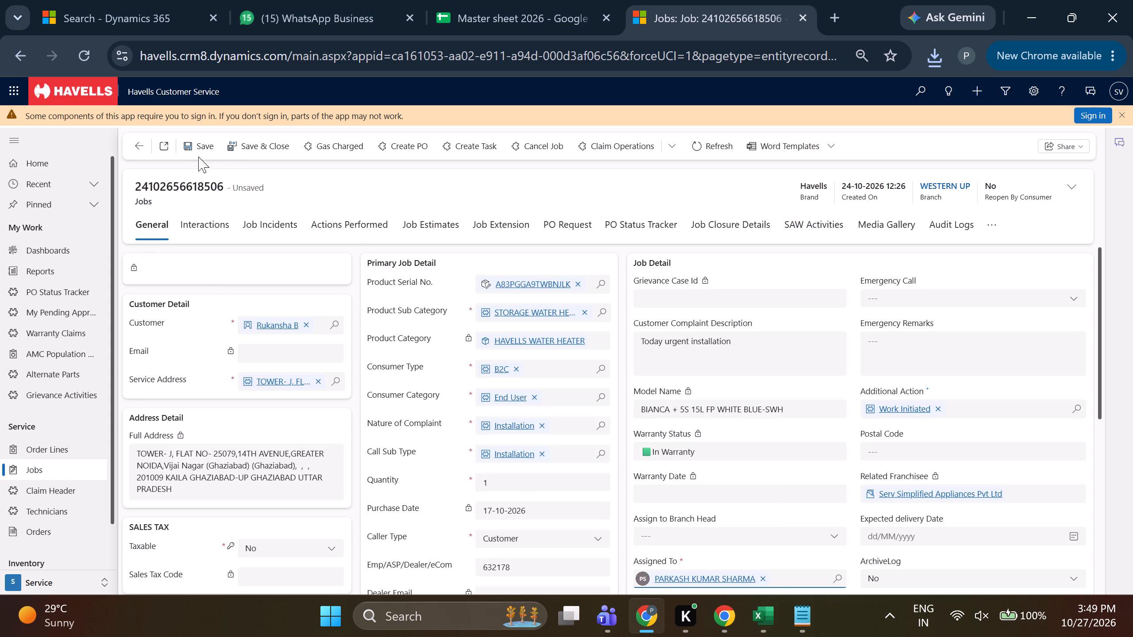
pyautogui.click(192, 147)
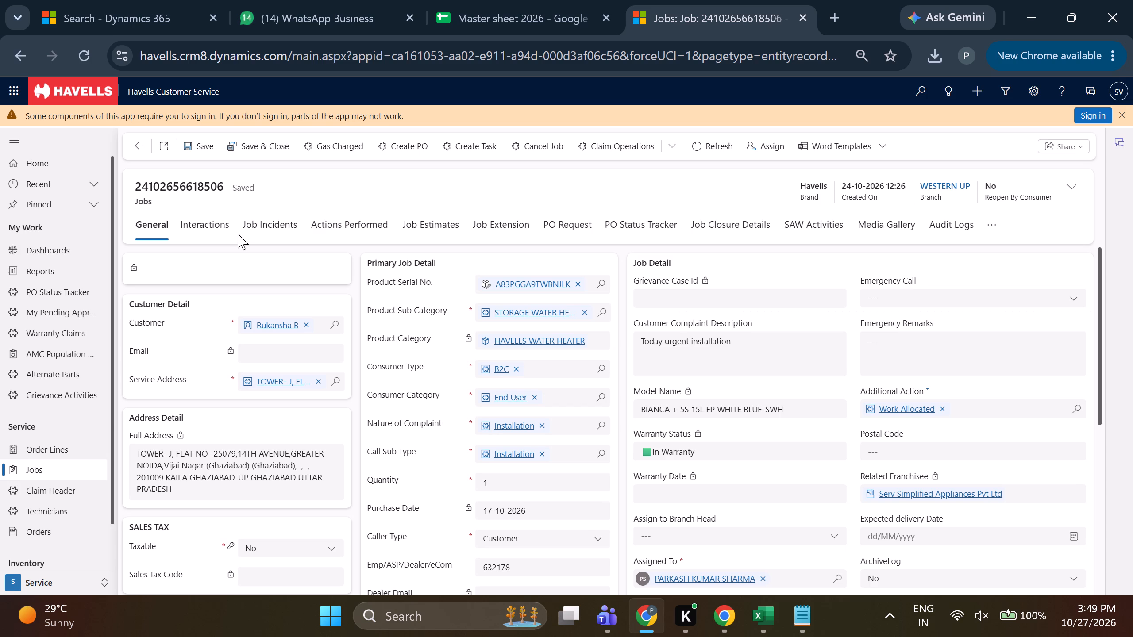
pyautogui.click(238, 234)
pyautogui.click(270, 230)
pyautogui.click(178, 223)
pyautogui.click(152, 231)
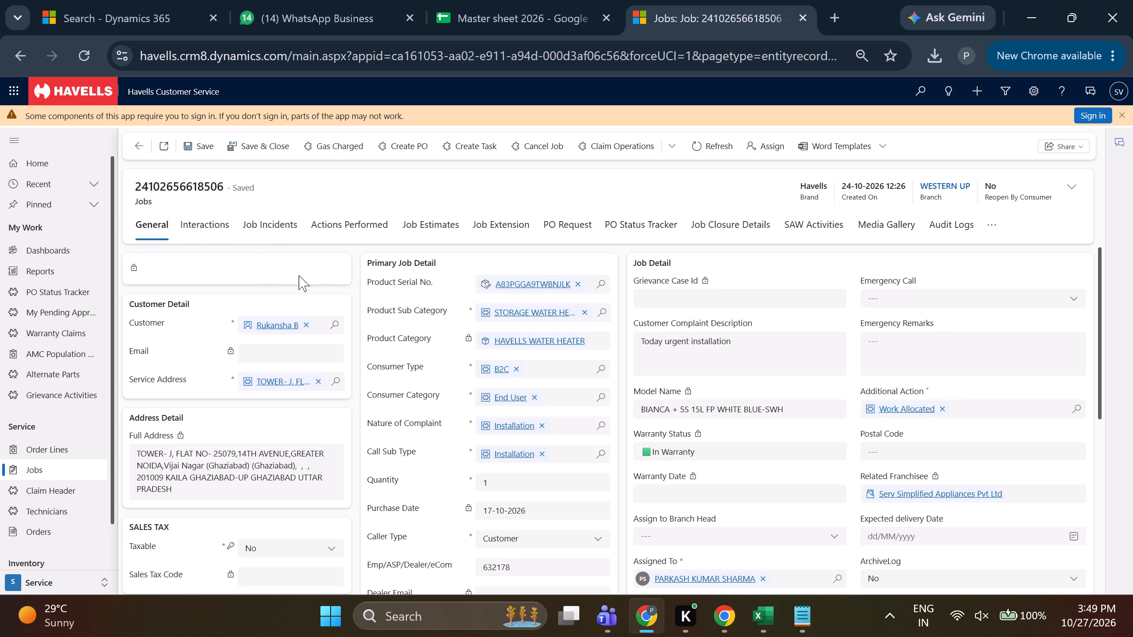
# Attach "WhatsApp Image 2026-10-25 at 1.17.46 PM.jpeg" to a new timeline note on the job's customer asset.
pyautogui.click(506, 281)
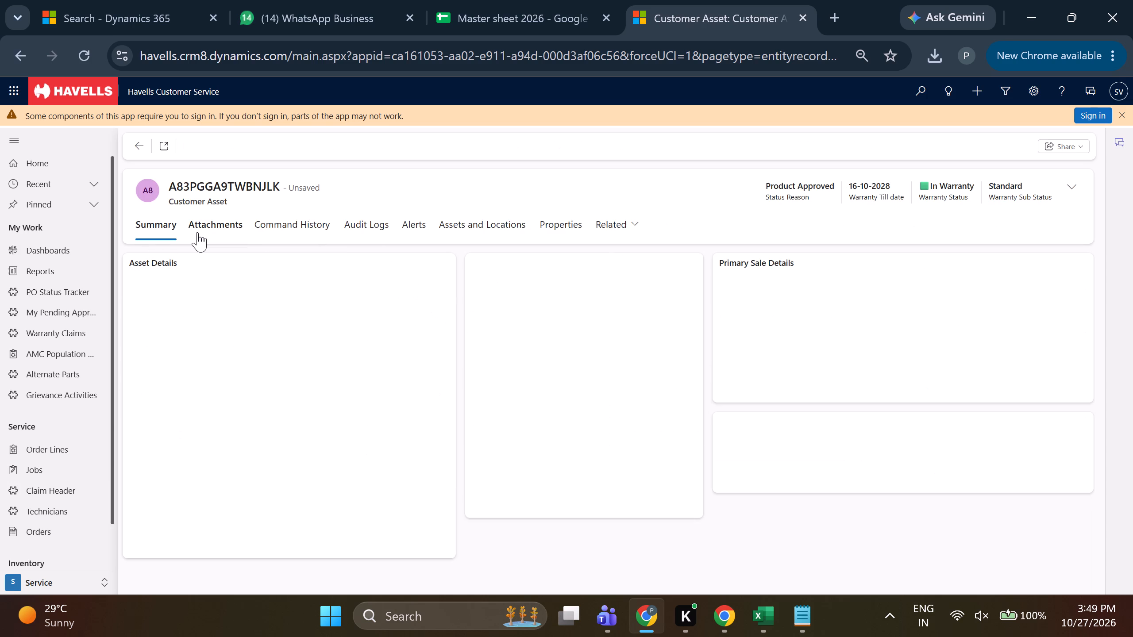
pyautogui.click(197, 232)
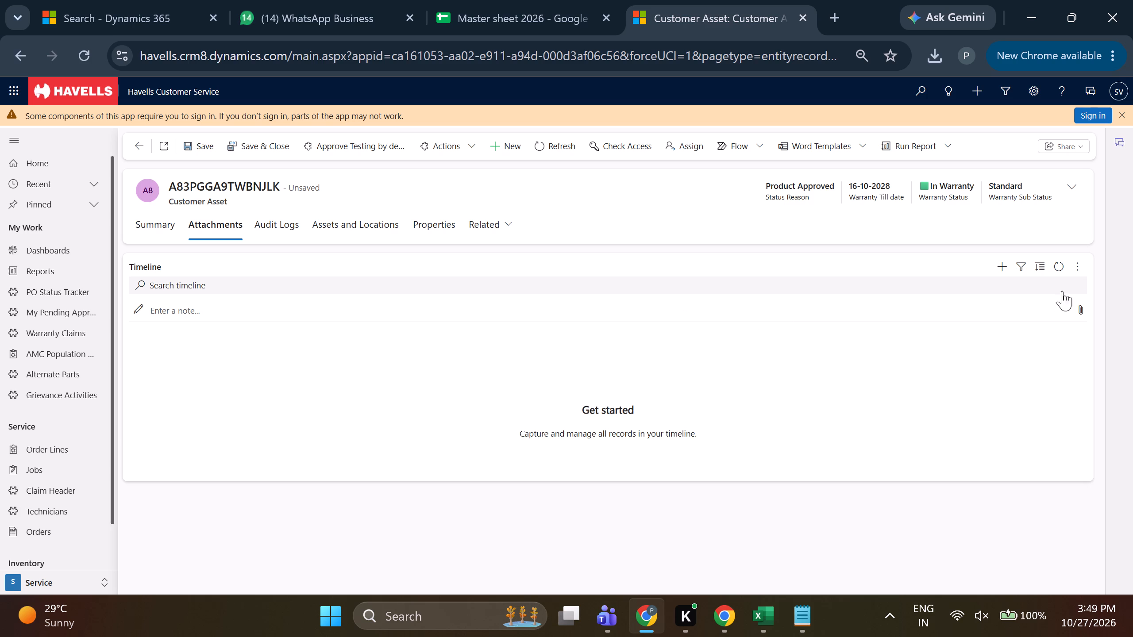
pyautogui.click(1082, 307)
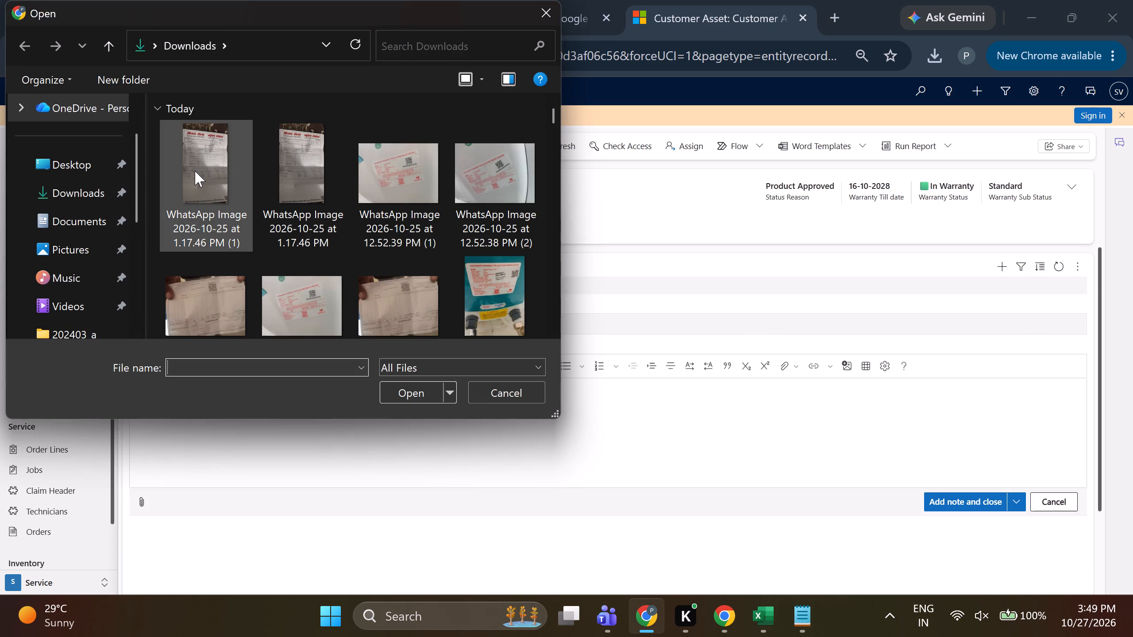
pyautogui.doubleClick(293, 171)
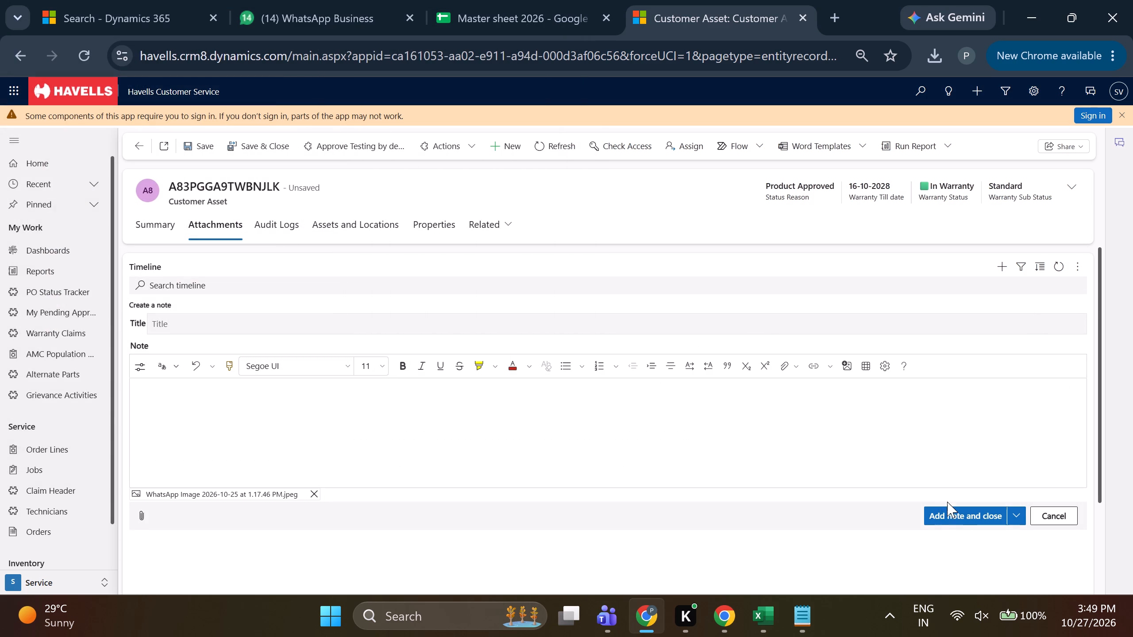
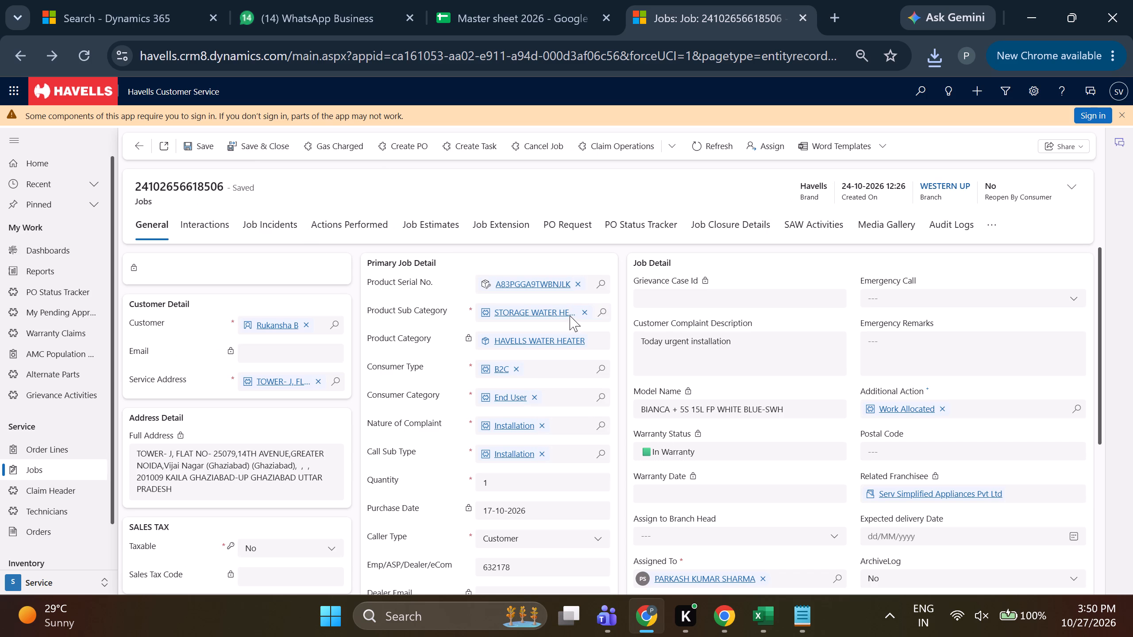
# Replace both the Consumer Remark and the Repair Description in the job closure details with INSTALLATION DONE.
pyautogui.click(709, 227)
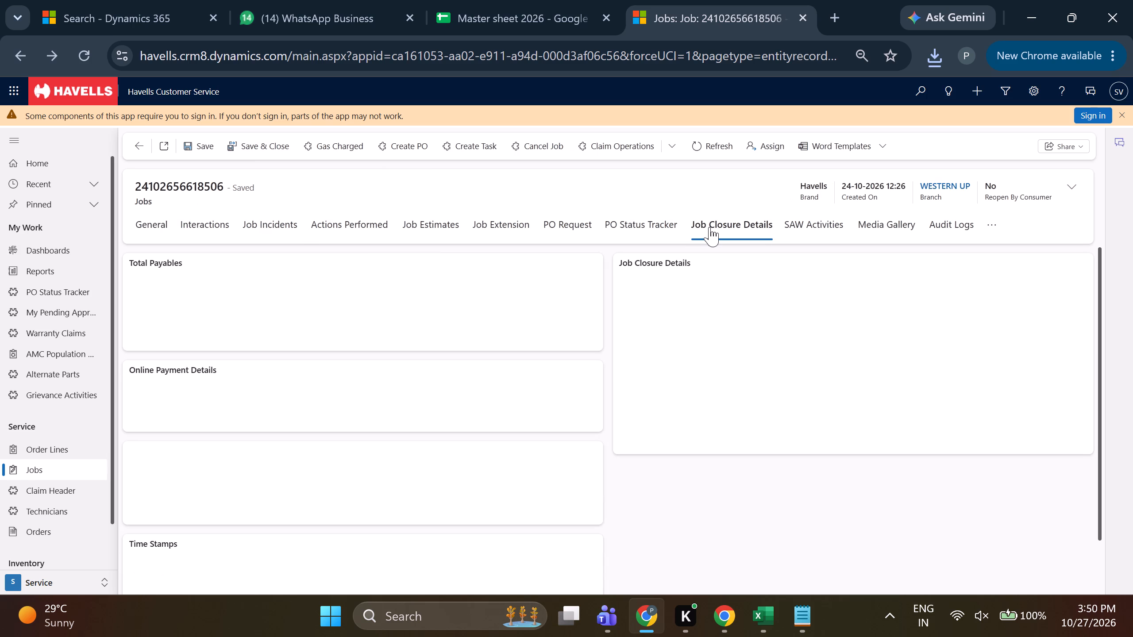
pyautogui.tripleClick(879, 390)
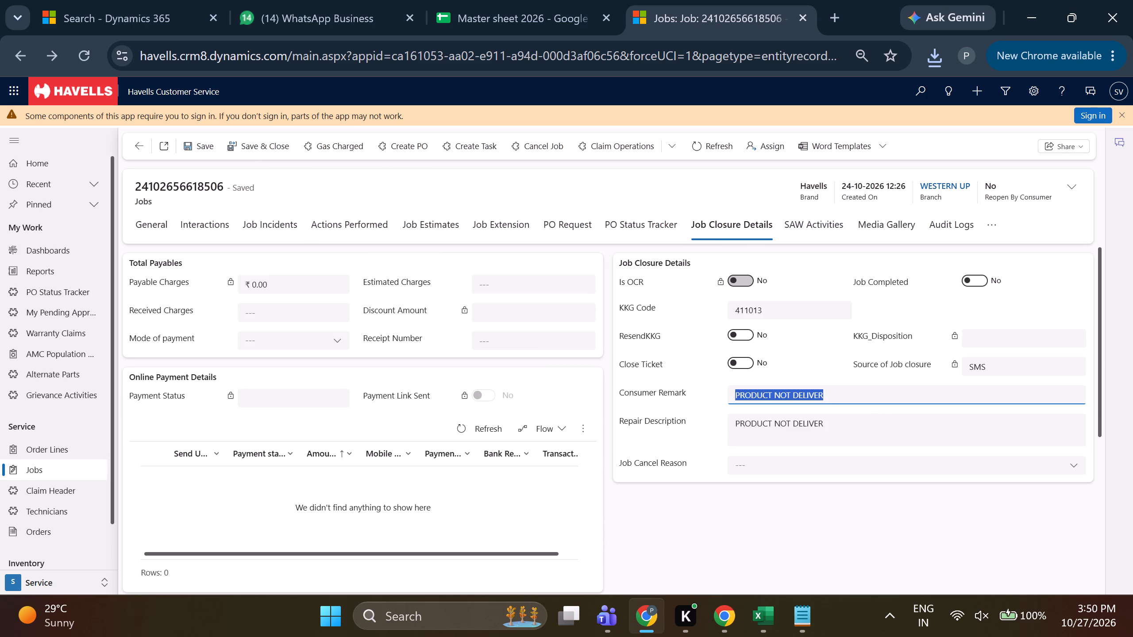
pyautogui.press('BackSpace')
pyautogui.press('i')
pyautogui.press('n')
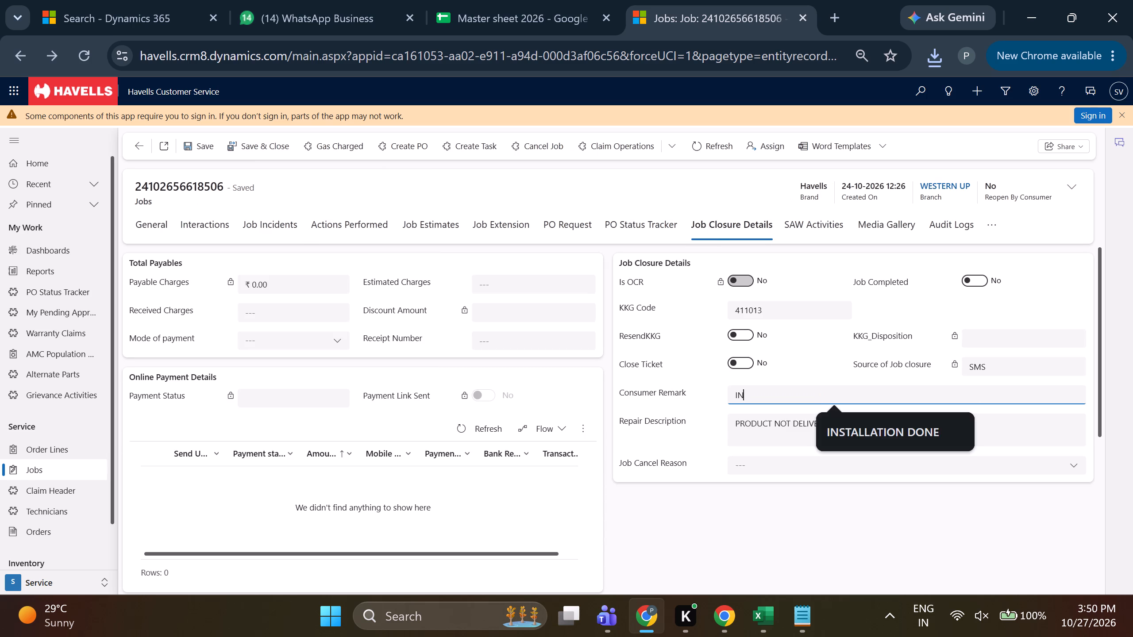
pyautogui.click(875, 430)
pyautogui.tripleClick(859, 399)
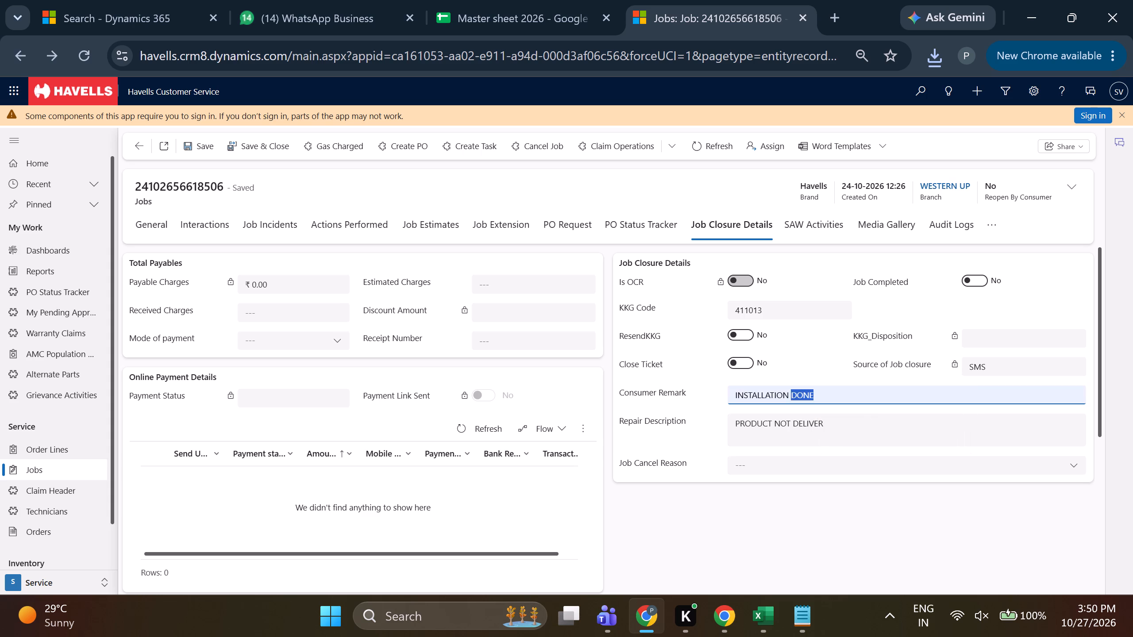
pyautogui.hotkey('ctrl', 'c')
pyautogui.tripleClick(852, 434)
pyautogui.click(852, 434)
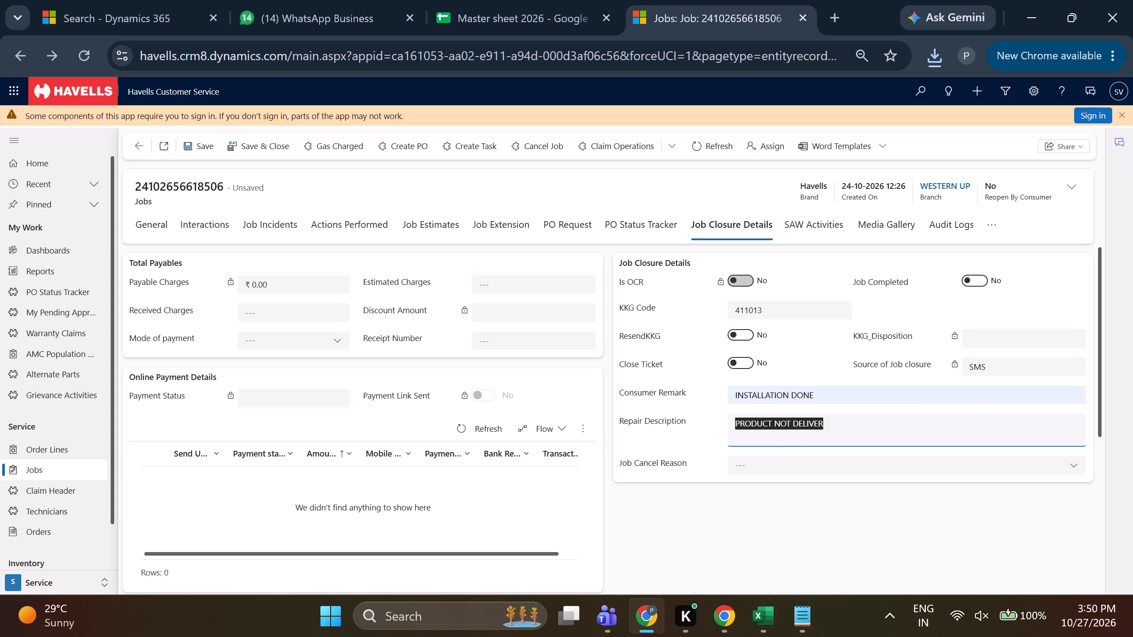
pyautogui.hotkey('ctrl', 'v')
# Set Job Completed to Yes in the job closure details.
pyautogui.click(979, 280)
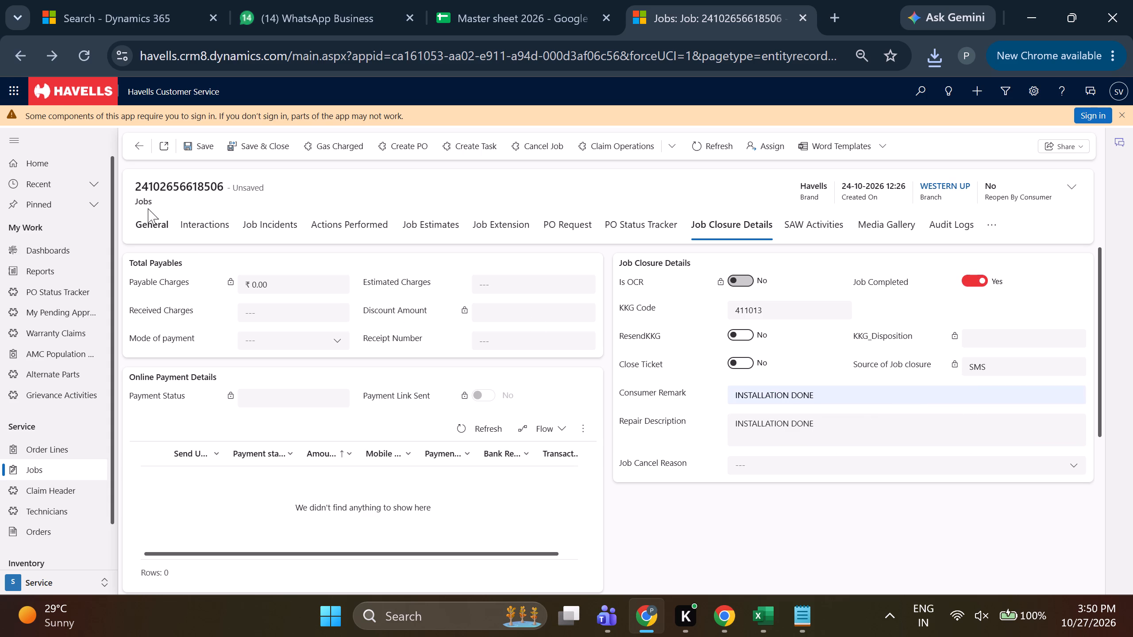
pyautogui.click(188, 139)
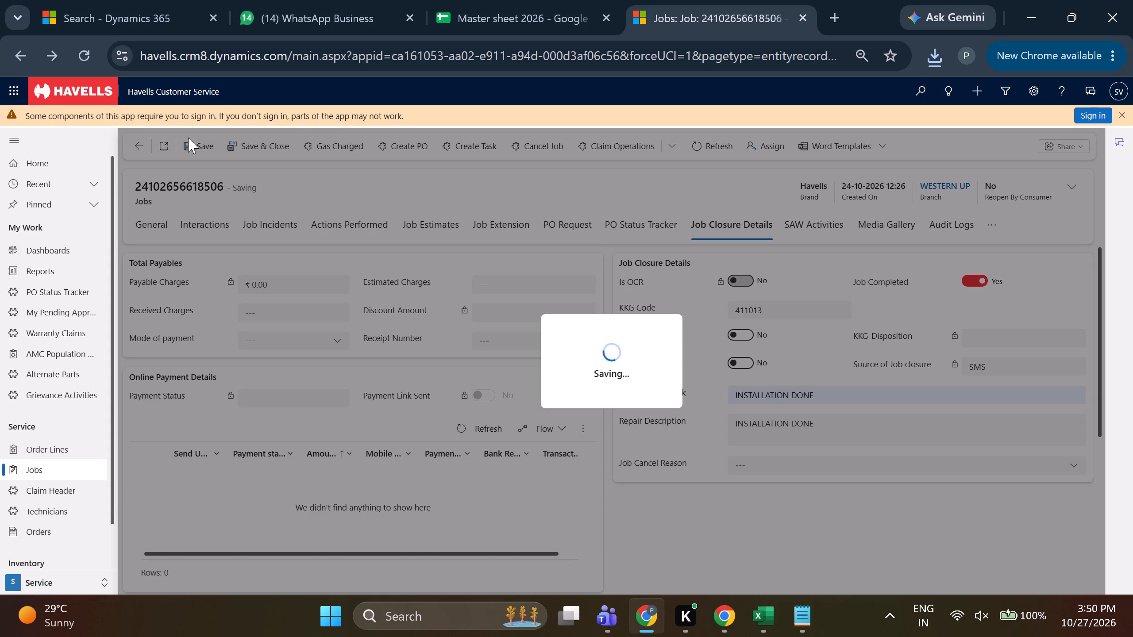
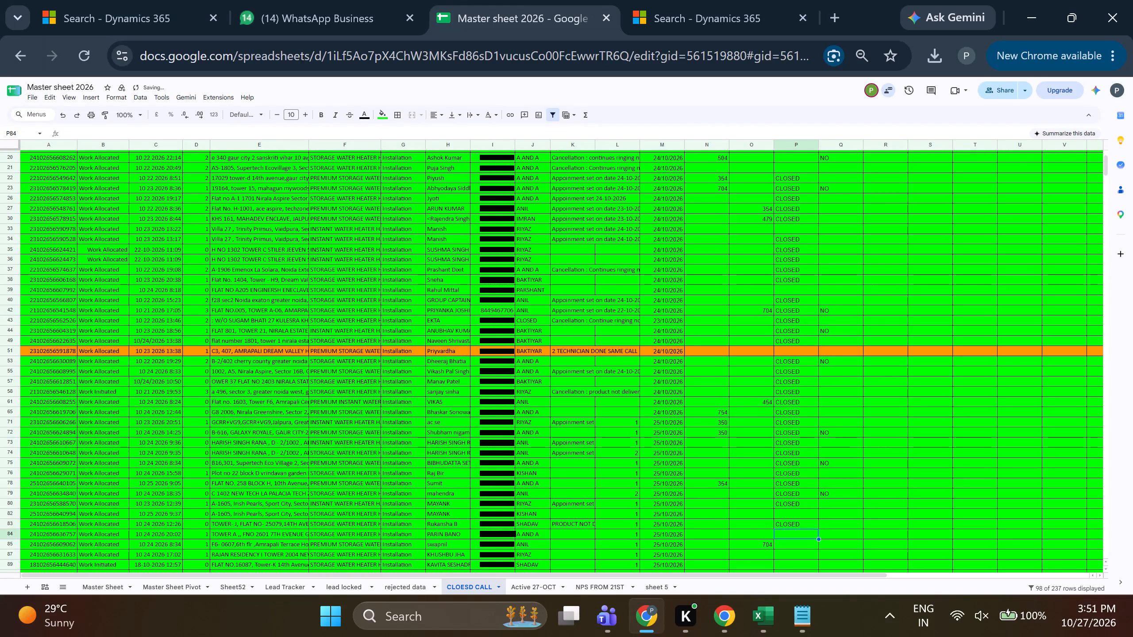
# Copy the customer's phone number from row 84 of the CLOESD CALL sheet and switch to the Dynamics 365 search to look up the job.
pyautogui.press('Left')
pyautogui.press('Left')
pyautogui.press('Left')
pyautogui.press('Left')
pyautogui.press('Left')
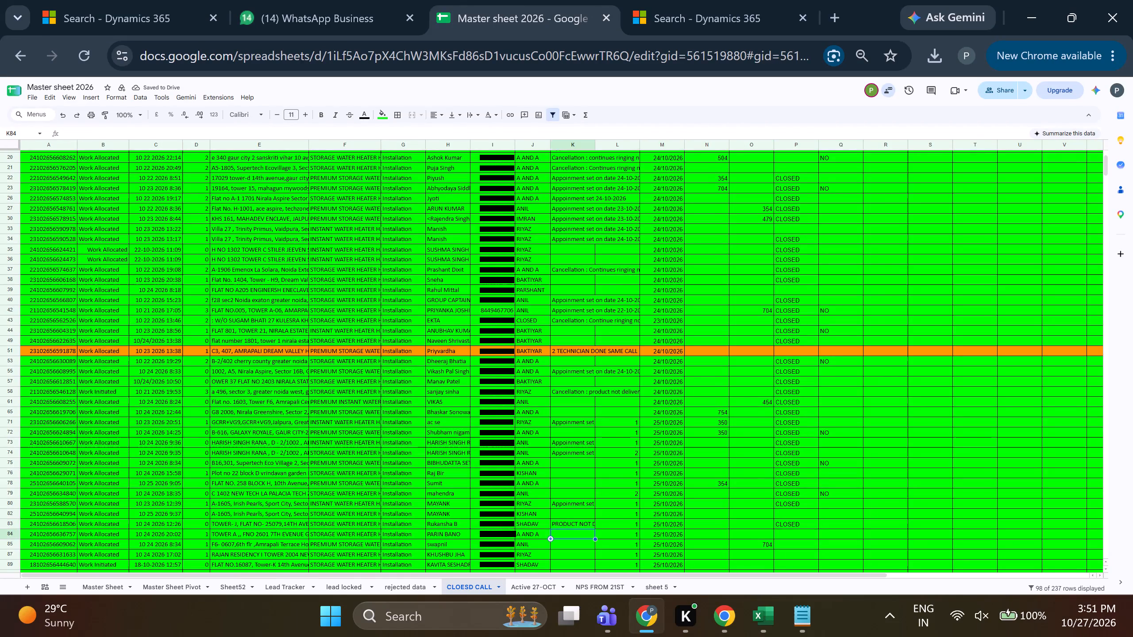
pyautogui.press('Left')
pyautogui.press('Left')
pyautogui.hotkey('ctrl', 'c')
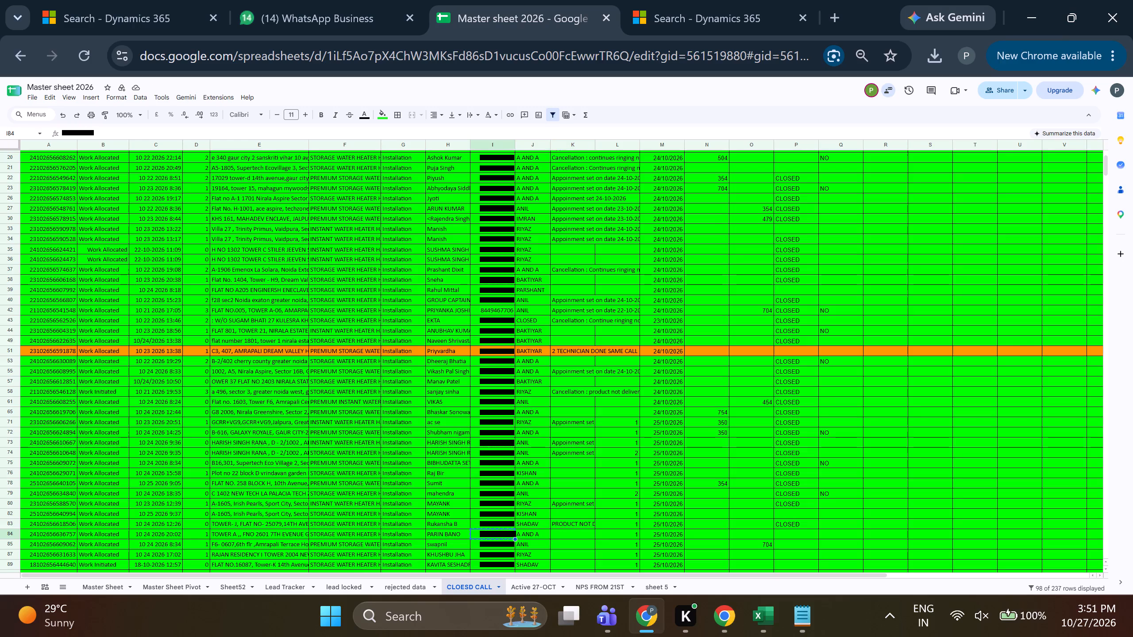
pyautogui.click(651, 0)
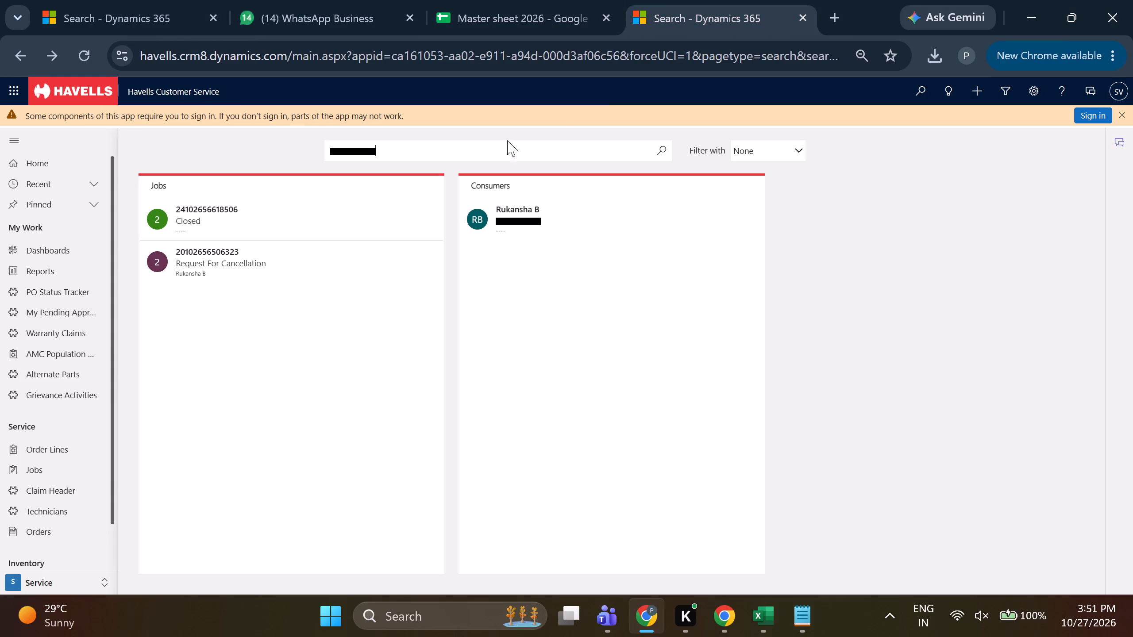
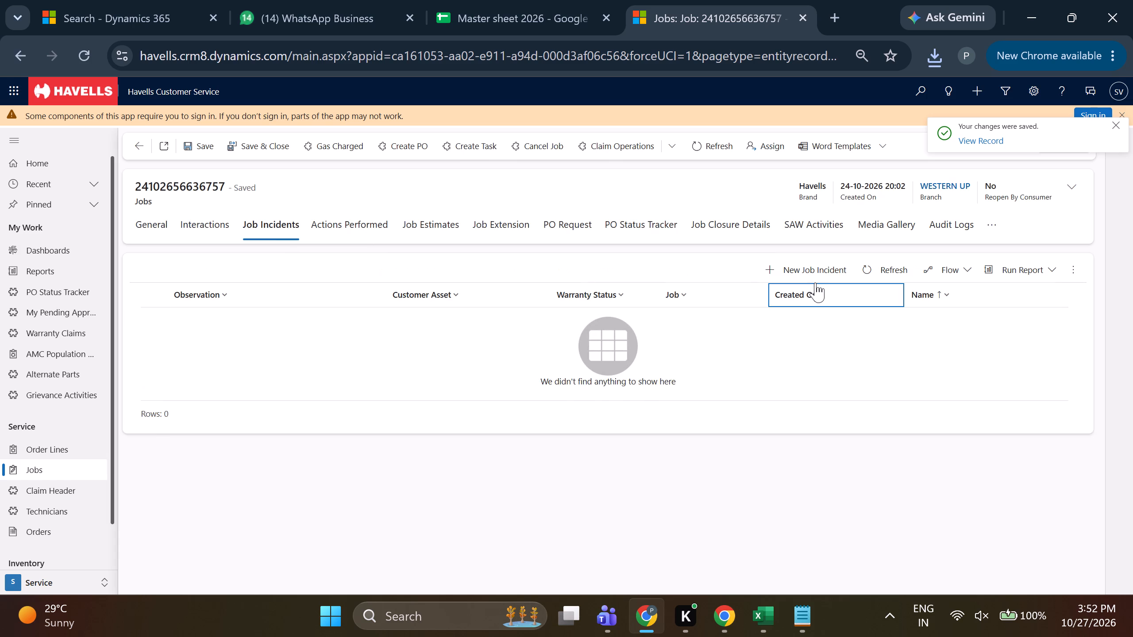
pyautogui.click(809, 275)
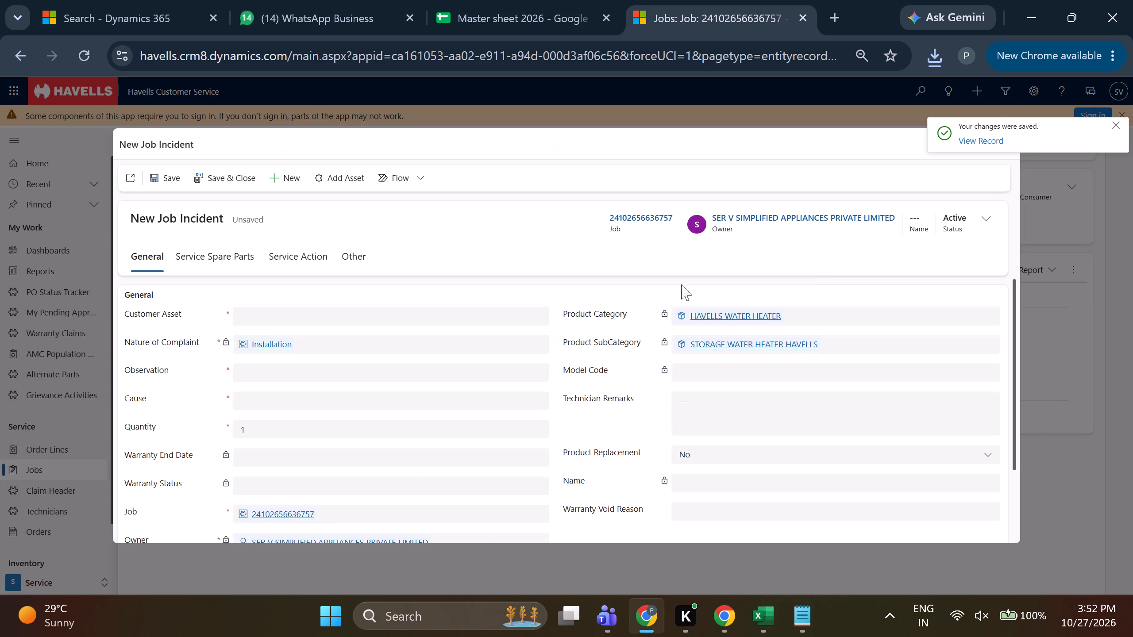
pyautogui.click(327, 170)
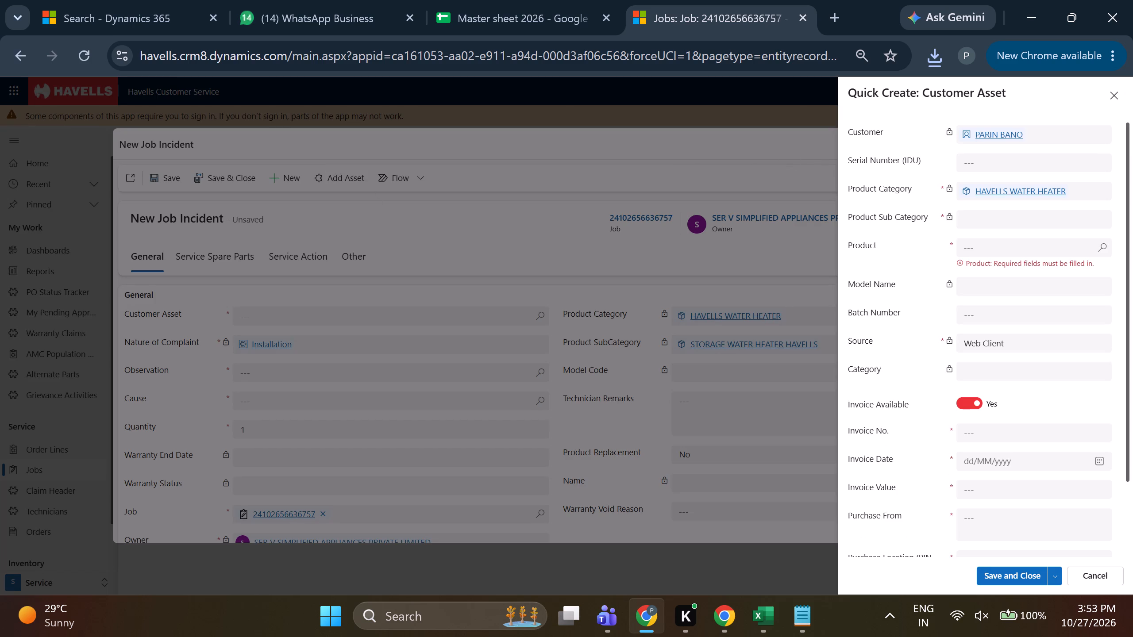
pyautogui.click(1025, 151)
pyautogui.click(1039, 157)
pyautogui.hotkey('ctrl', 'v')
pyautogui.click(741, 305)
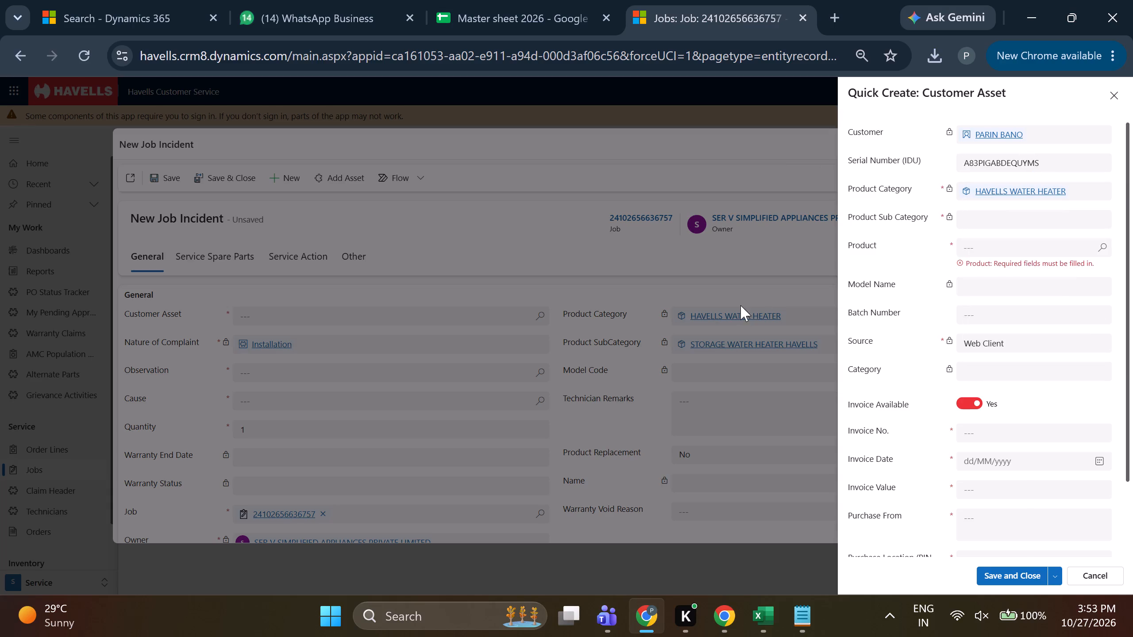
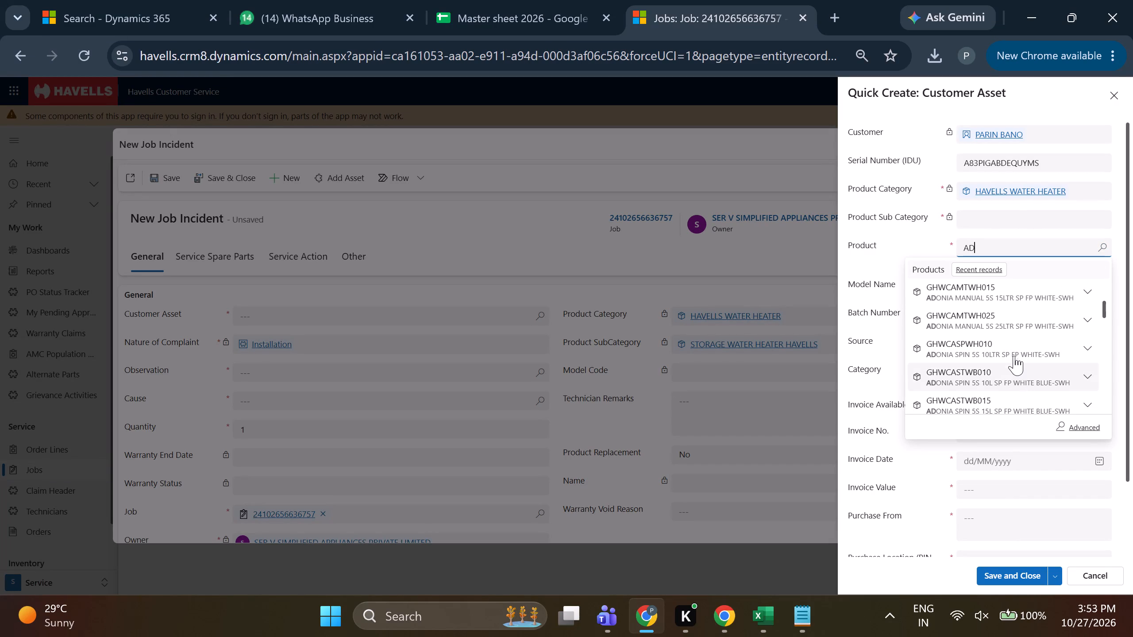
# Set the new customer asset's product to GHWCASTWH025, the Adonia Spin 25-litre white water heater.
pyautogui.scroll(-1, 1011, 377)
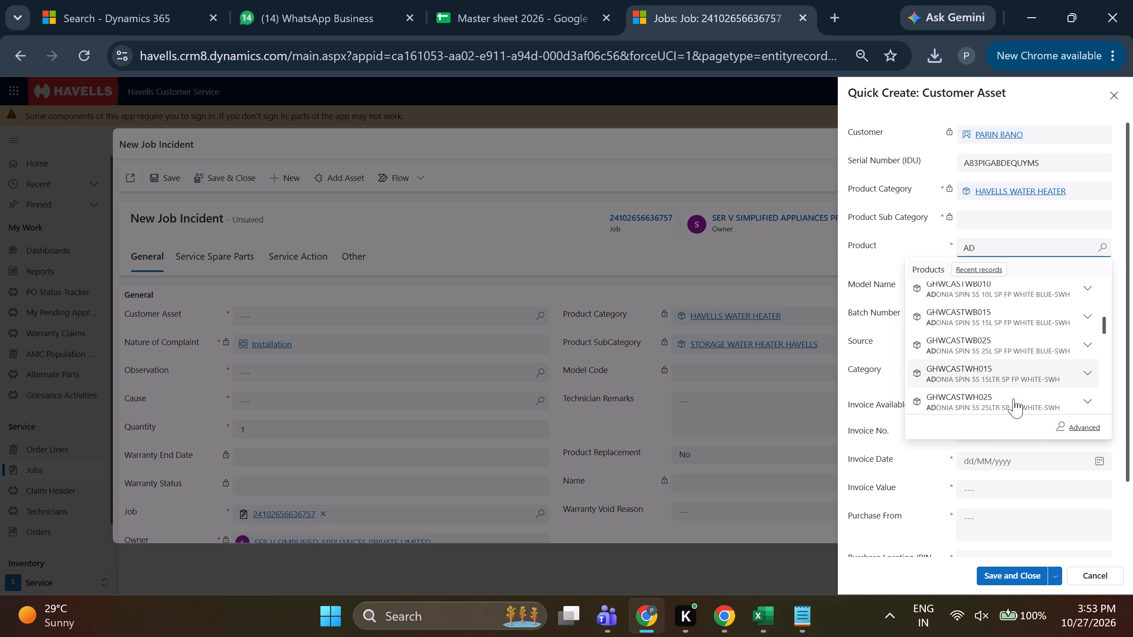
pyautogui.click(1014, 399)
# Begin filling in the new customer asset's invoice details, starting with the invoice number.
pyautogui.scroll(-2, 1002, 329)
pyautogui.click(1025, 343)
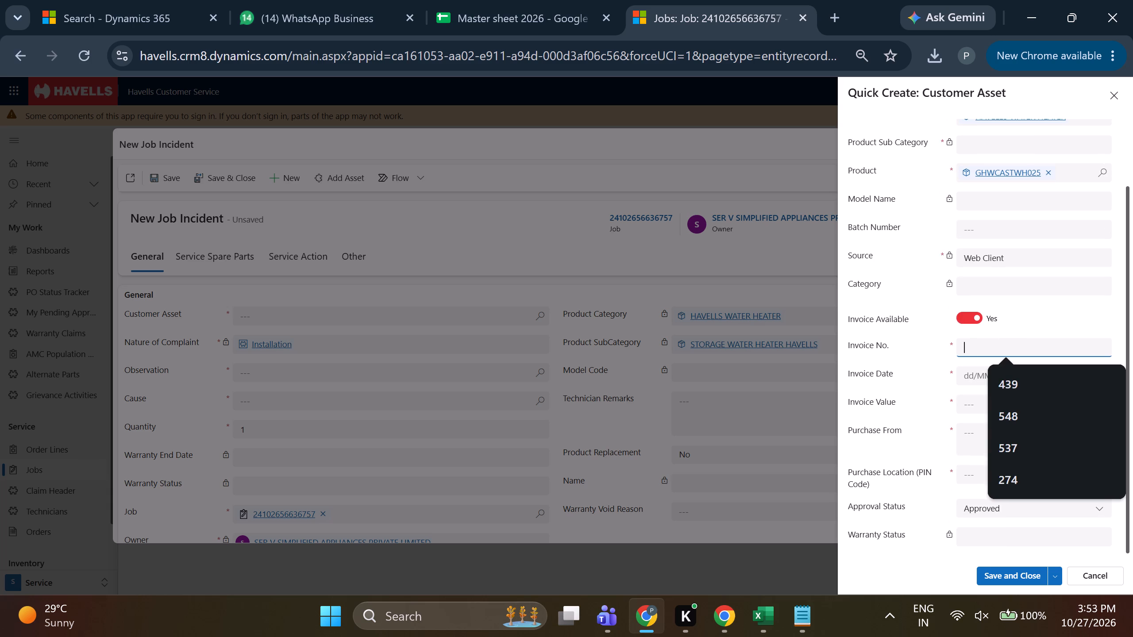
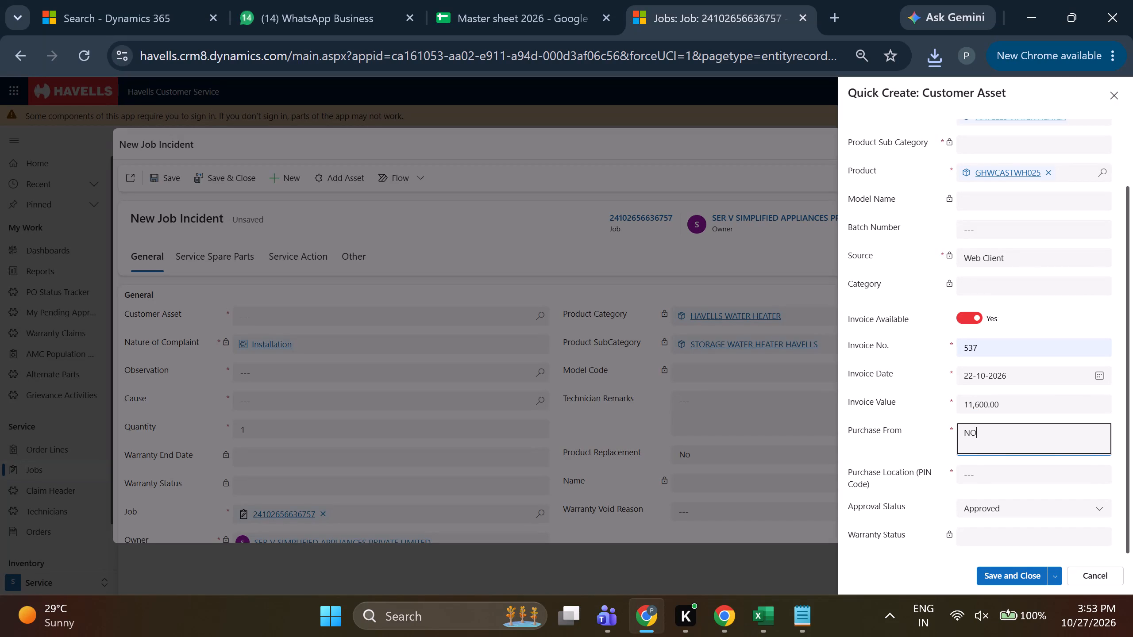
# Complete the customer asset with Purchase From NOIDA and Purchase Location PIN code 201301, and save it.
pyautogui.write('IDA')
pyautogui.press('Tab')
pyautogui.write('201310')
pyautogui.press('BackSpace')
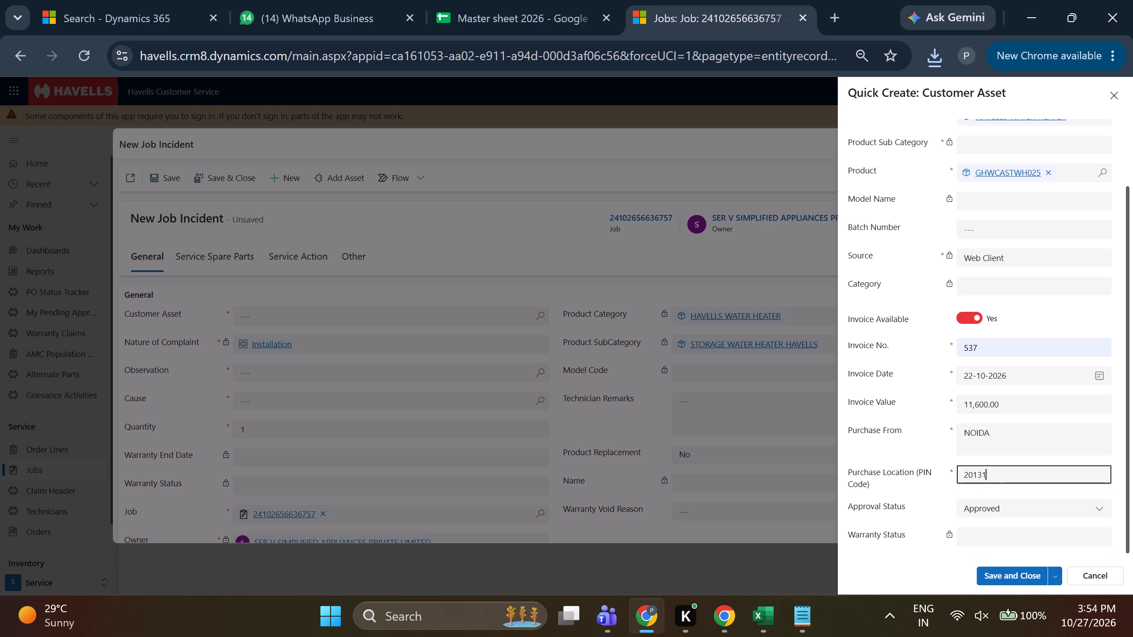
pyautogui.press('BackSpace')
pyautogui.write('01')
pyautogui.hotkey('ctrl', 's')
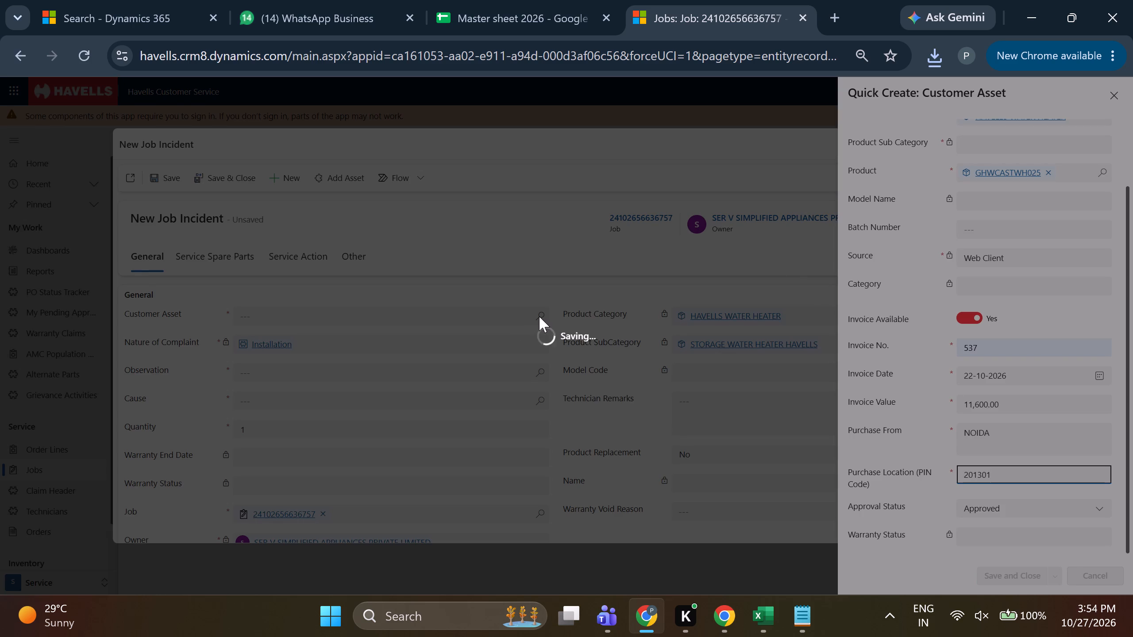
# Fill the new job incident with customer asset A83PIGABDEQUYMS and Installation as both Observation and Cause, and save it.
pyautogui.click(539, 316)
pyautogui.click(539, 316)
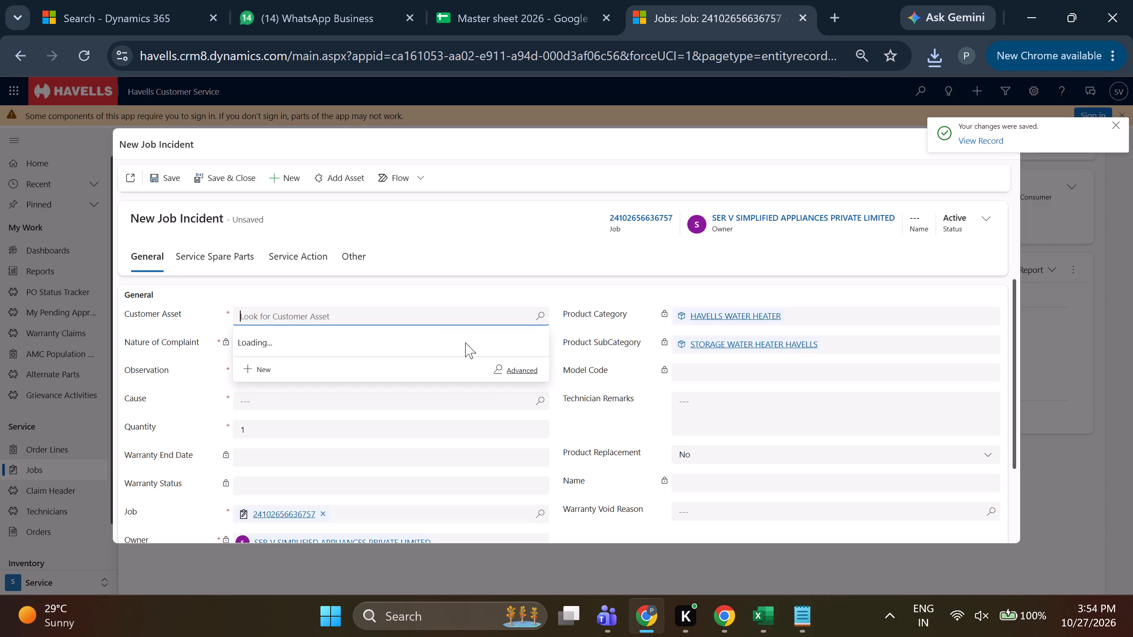
pyautogui.click(408, 362)
pyautogui.click(537, 371)
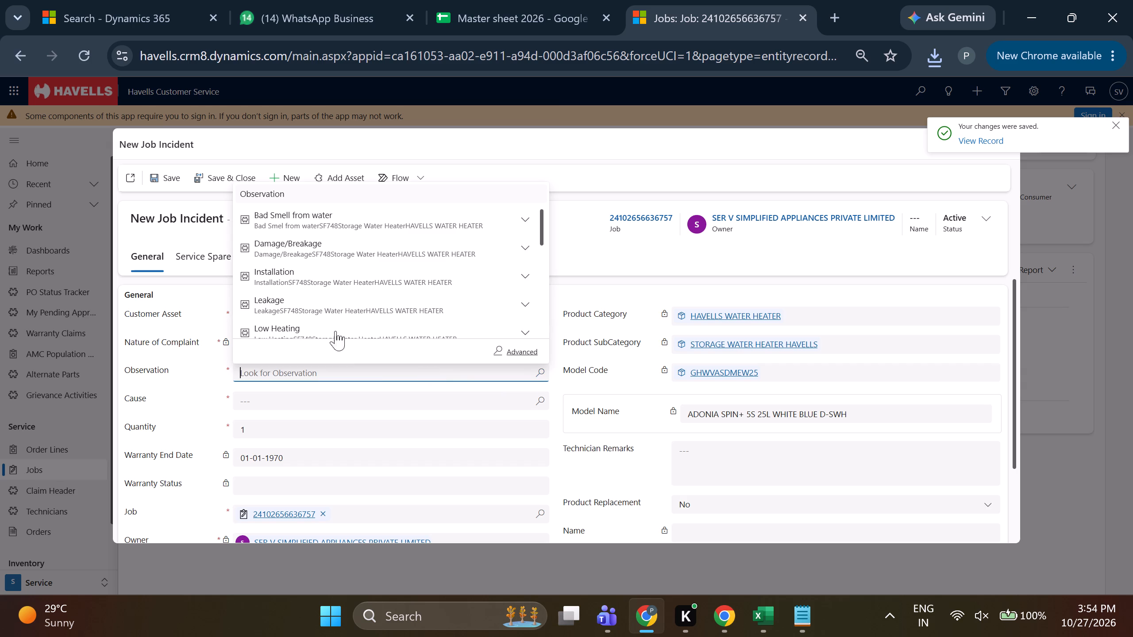
pyautogui.click(313, 277)
pyautogui.click(543, 401)
pyautogui.click(293, 357)
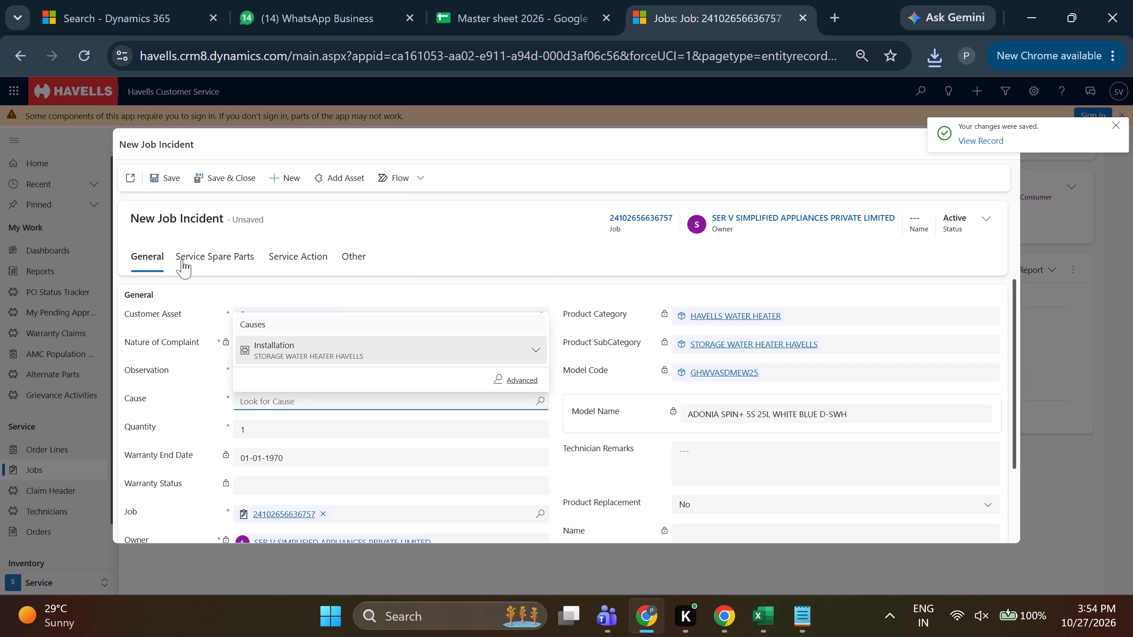
pyautogui.click(160, 173)
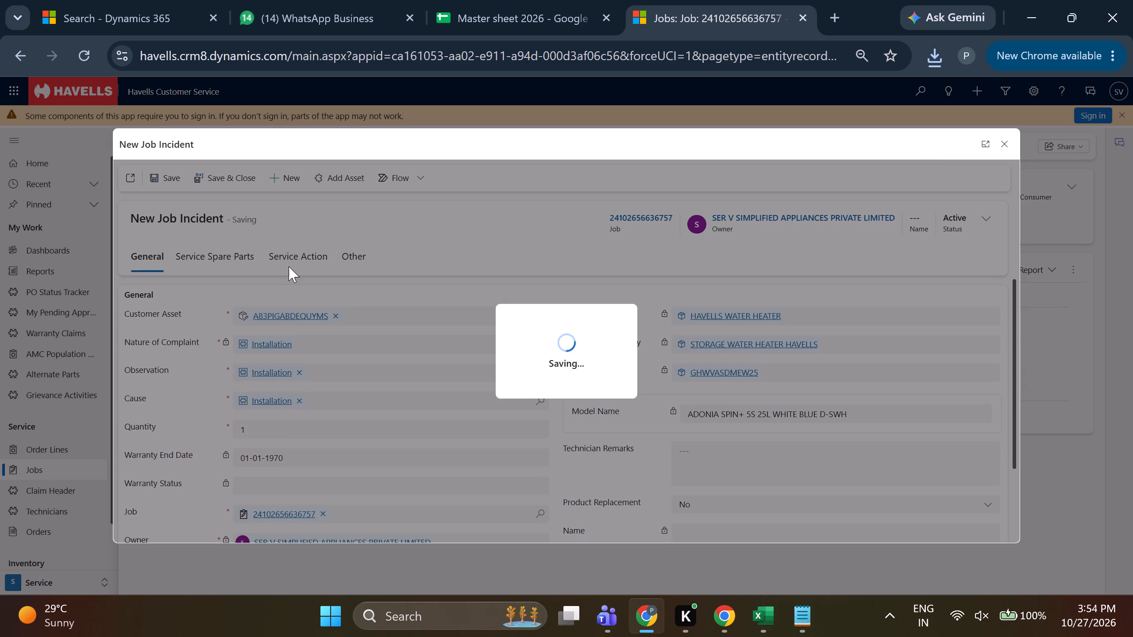
# Check the incident's service actions, refreshing the list for new entries, and return to the job's incidents.
pyautogui.click(291, 265)
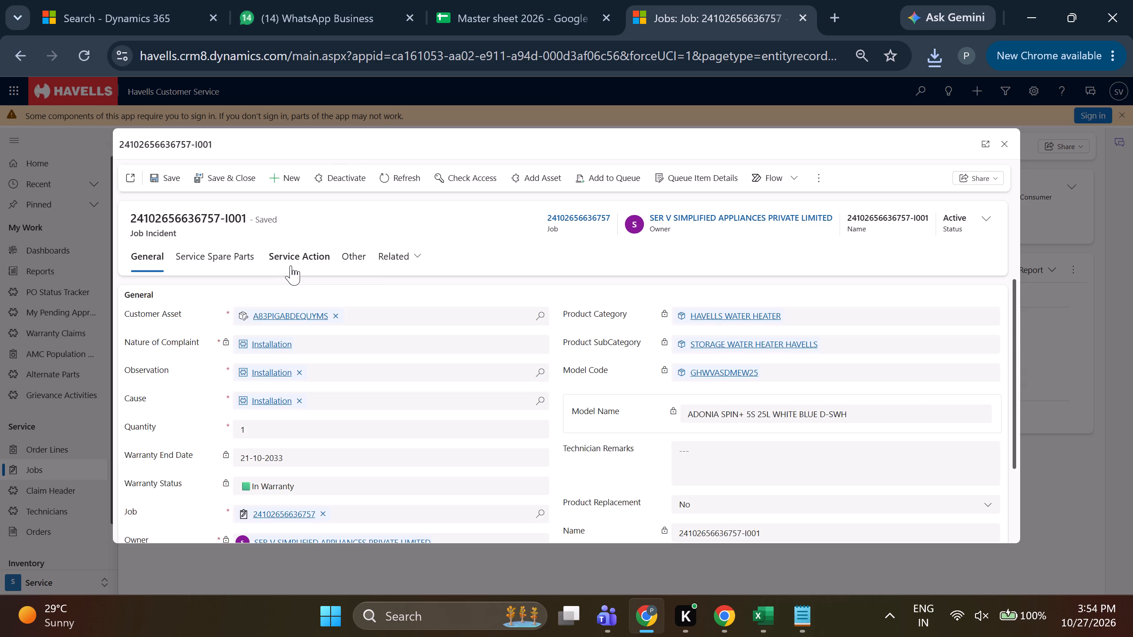
pyautogui.click(293, 264)
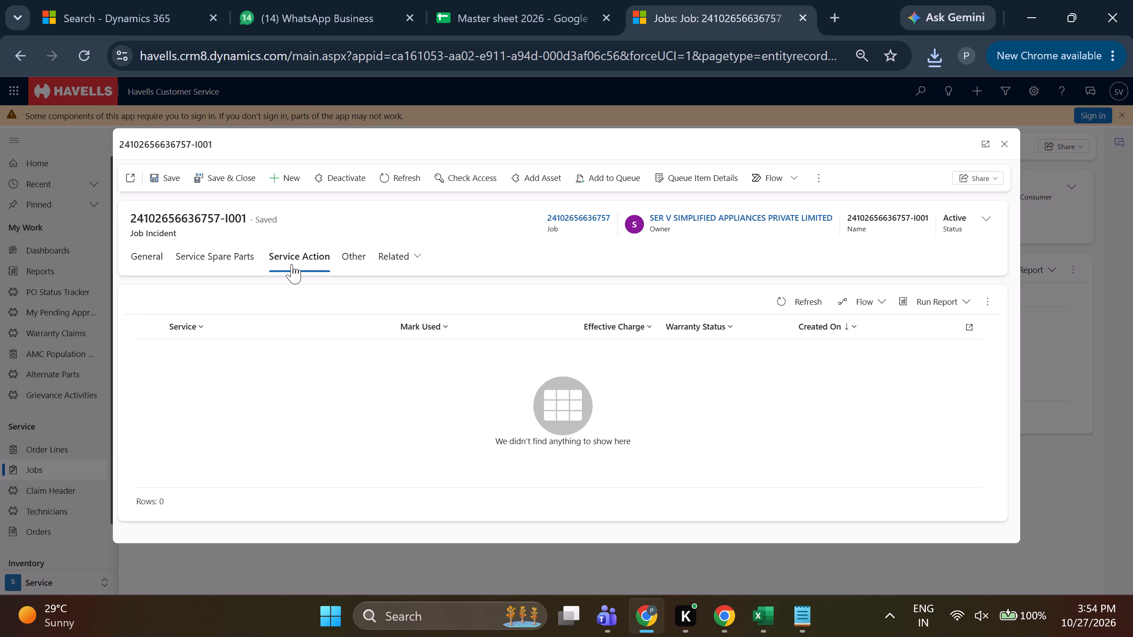
pyautogui.doubleClick(292, 264)
pyautogui.doubleClick(300, 259)
pyautogui.click(157, 262)
pyautogui.doubleClick(312, 265)
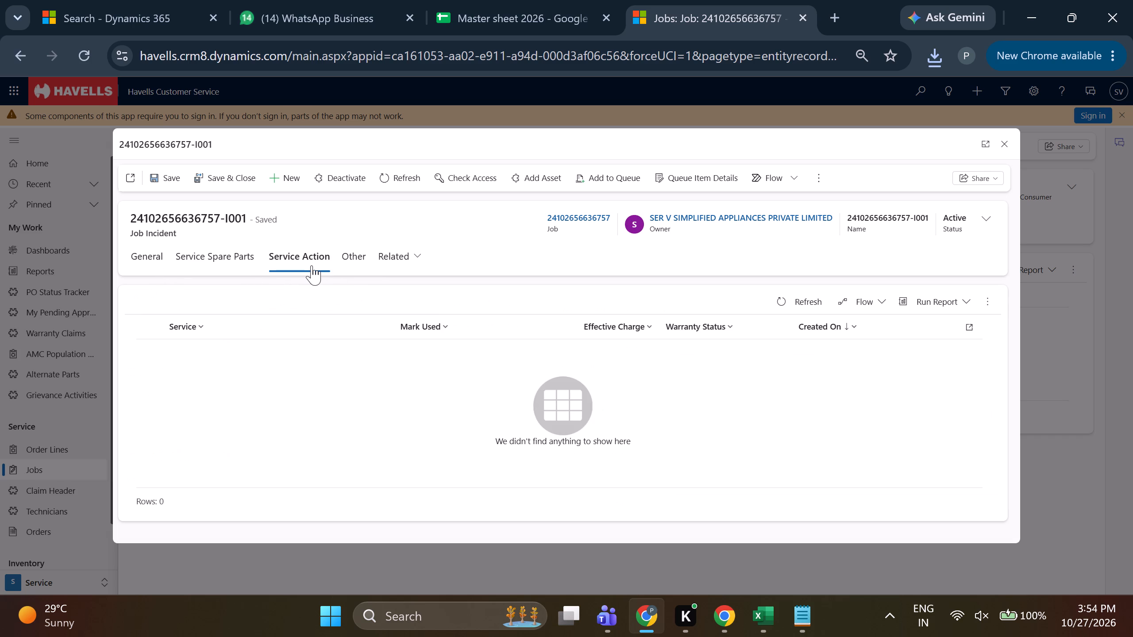
pyautogui.doubleClick(302, 261)
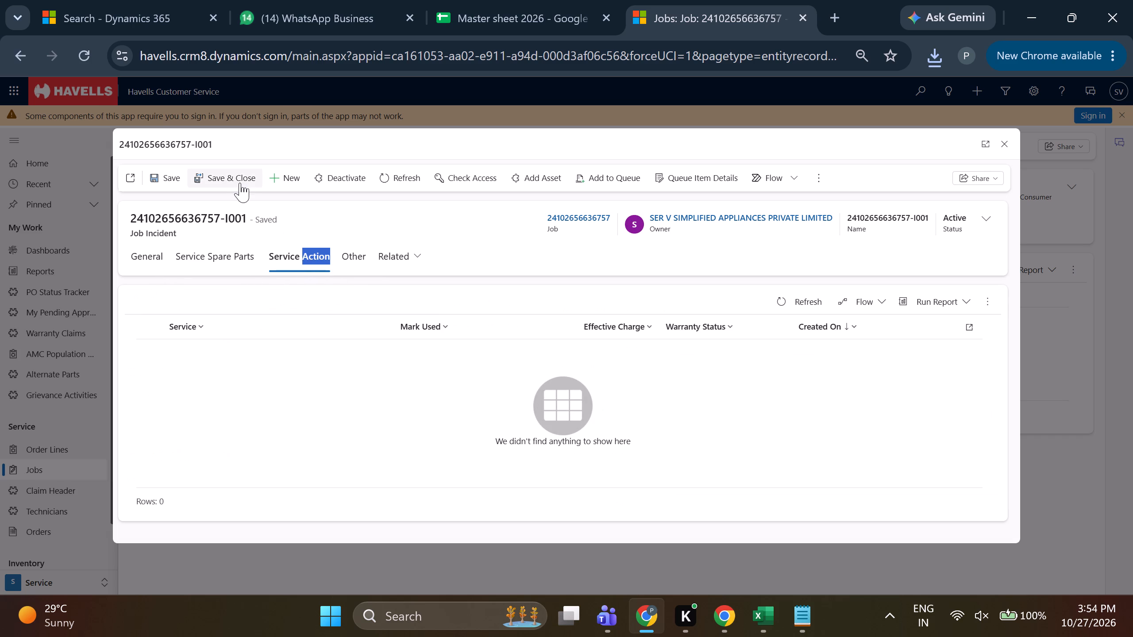
pyautogui.click(816, 306)
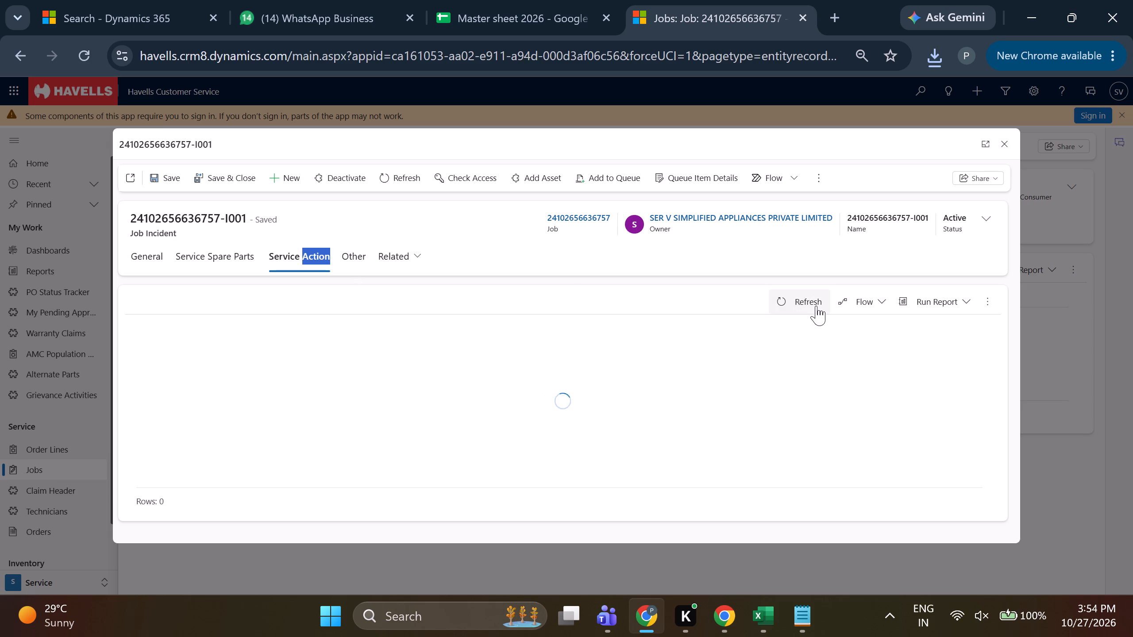
pyautogui.doubleClick(816, 306)
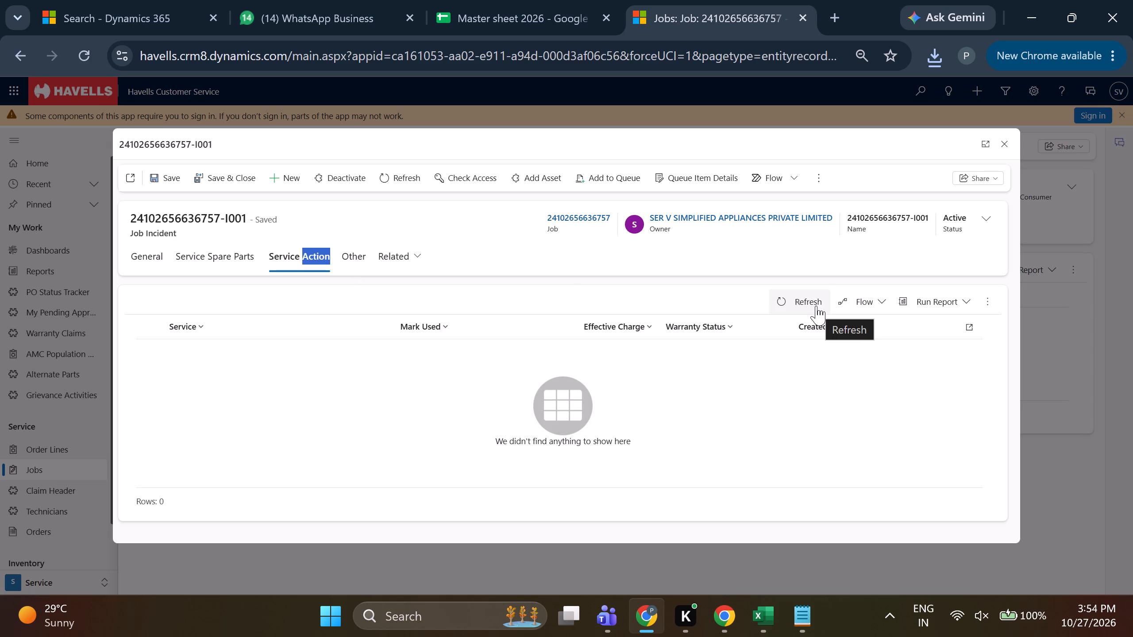
pyautogui.click(135, 269)
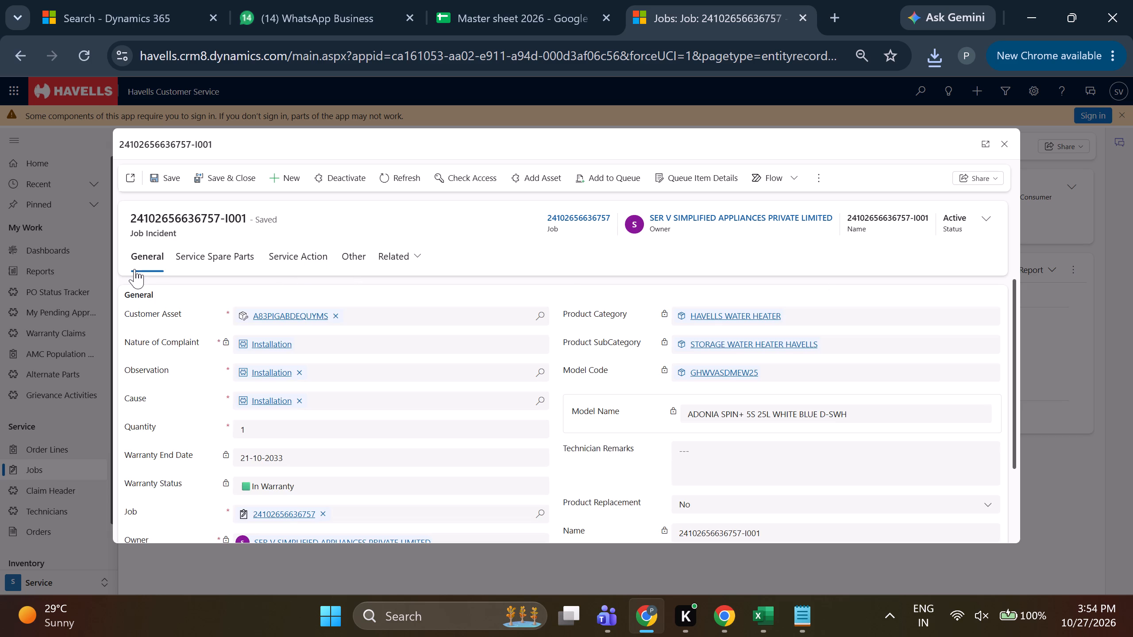
pyautogui.click(294, 261)
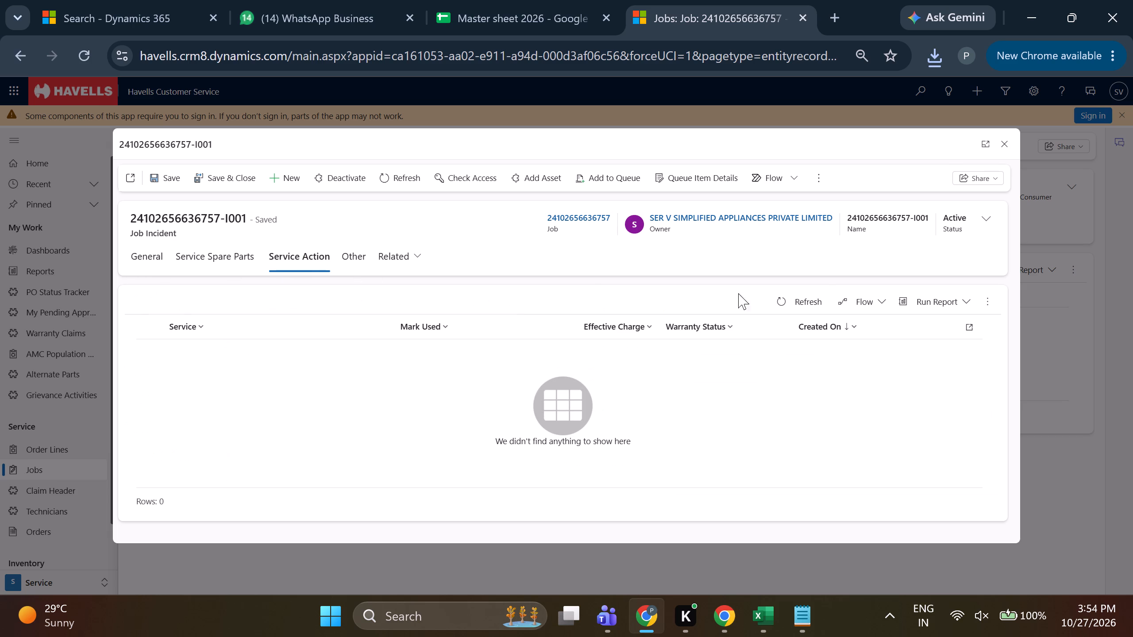
pyautogui.click(802, 297)
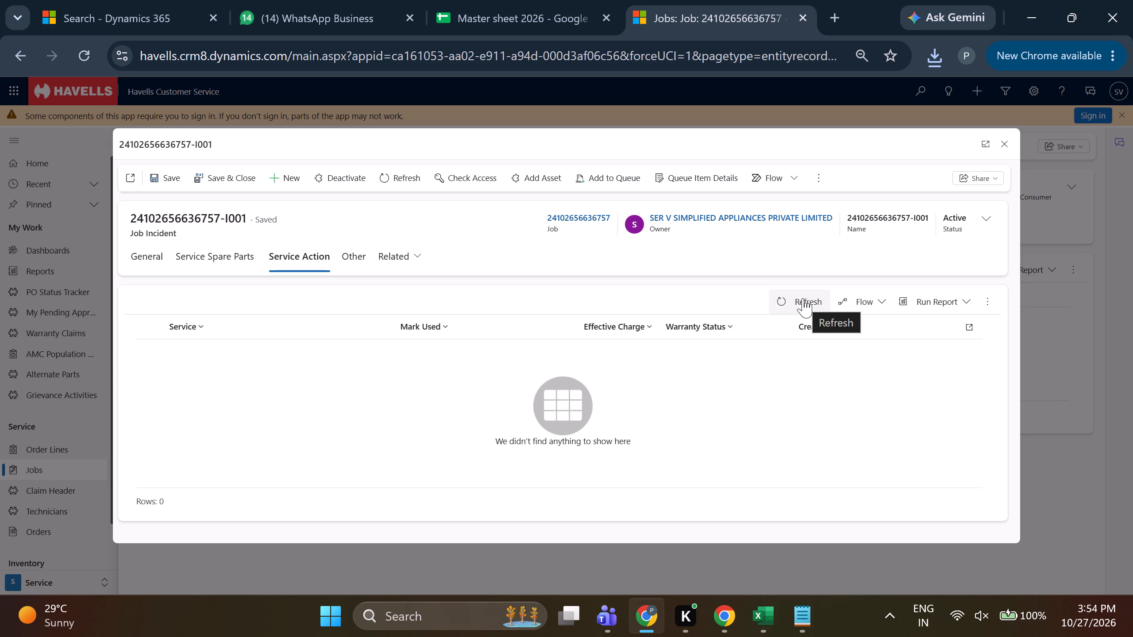
pyautogui.click(803, 298)
pyautogui.click(155, 265)
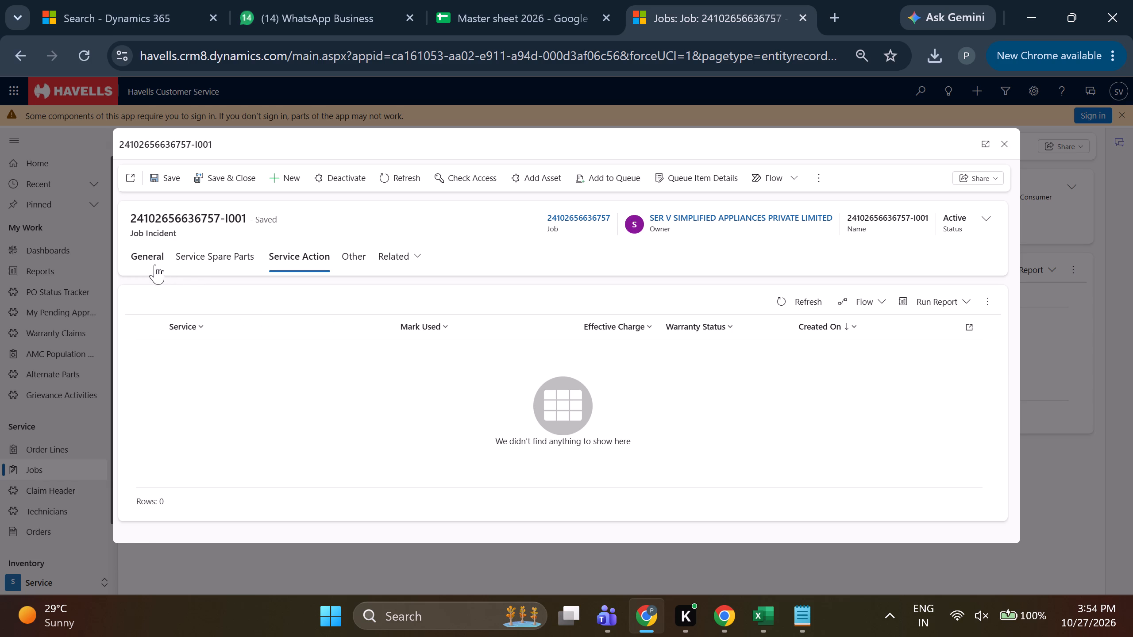
pyautogui.click(292, 273)
pyautogui.click(785, 302)
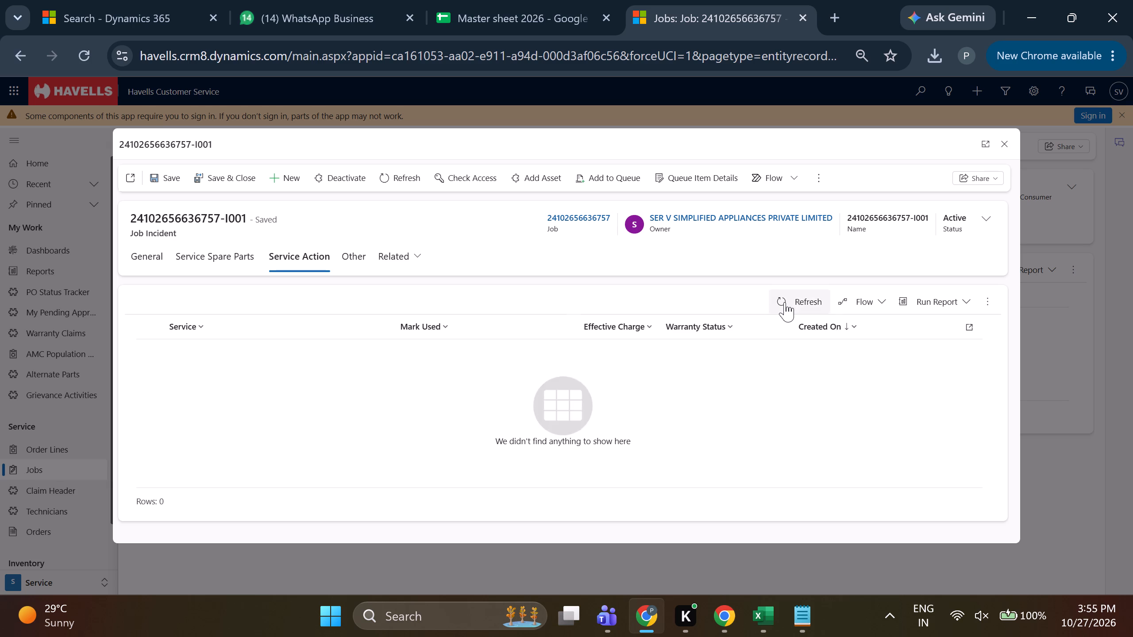
pyautogui.click(1000, 146)
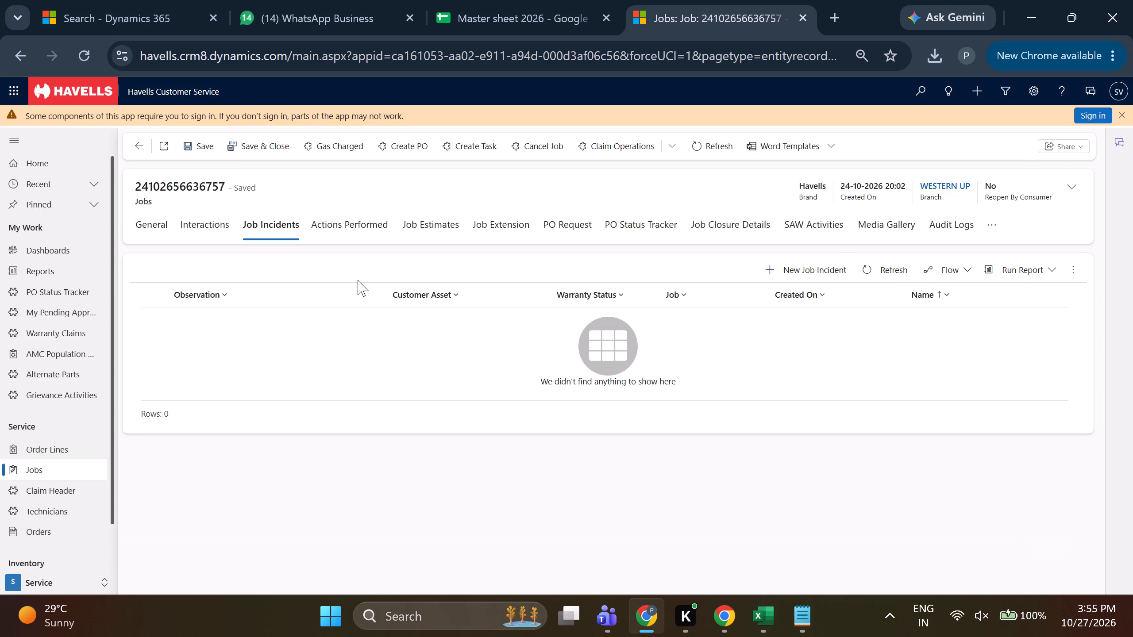
pyautogui.click(656, 368)
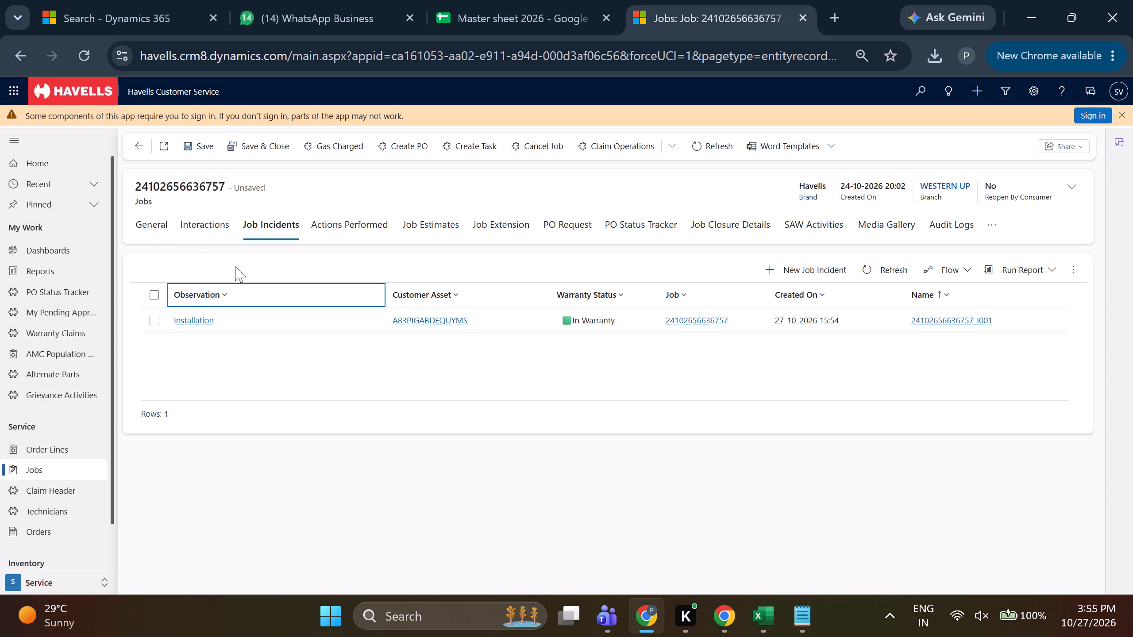
pyautogui.click(154, 234)
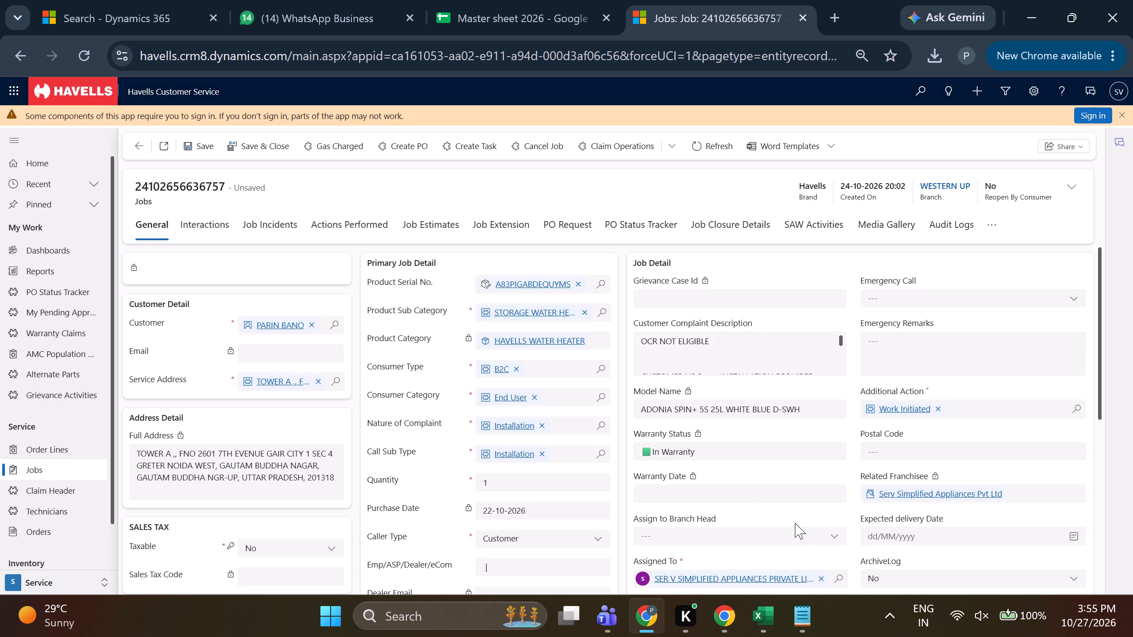
pyautogui.click(847, 578)
pyautogui.scroll(-2, 757, 471)
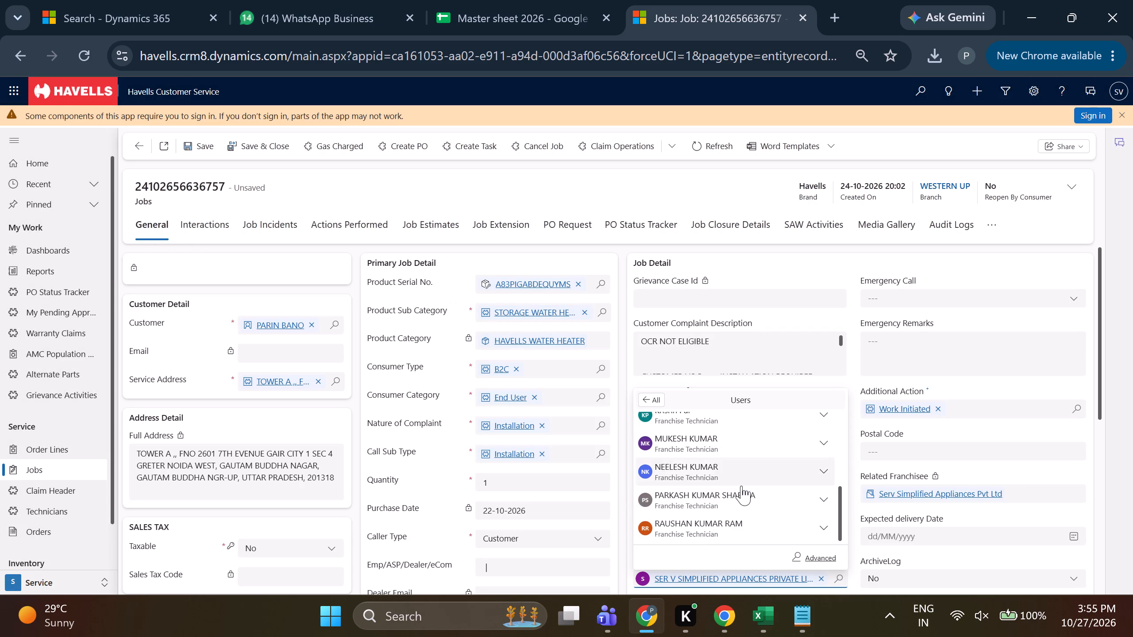
pyautogui.click(747, 499)
pyautogui.click(195, 145)
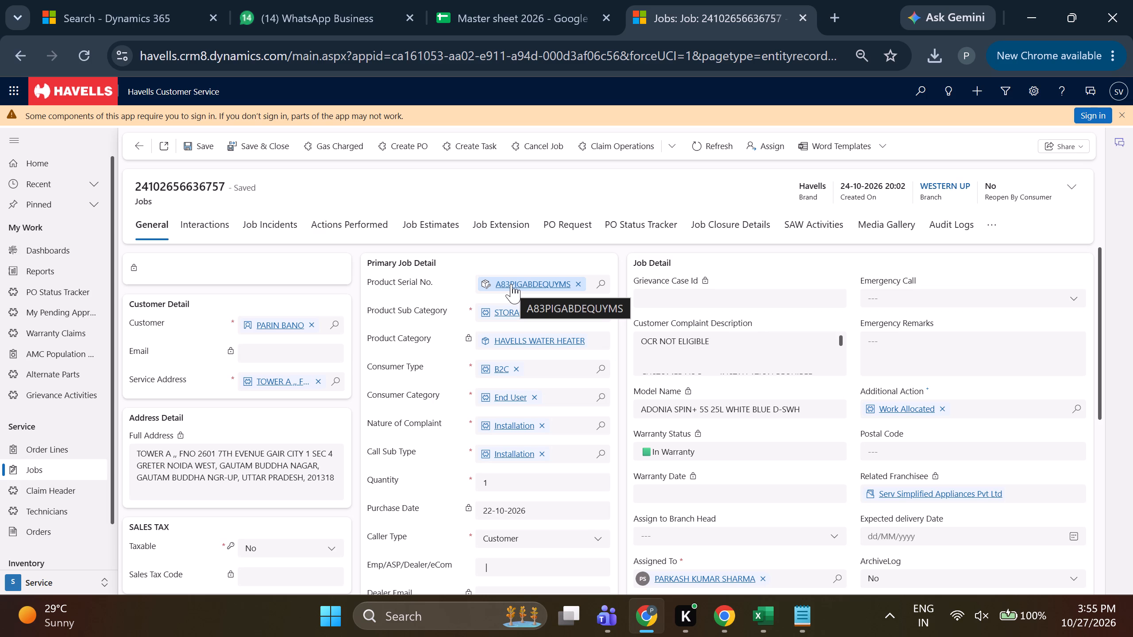
pyautogui.click(511, 284)
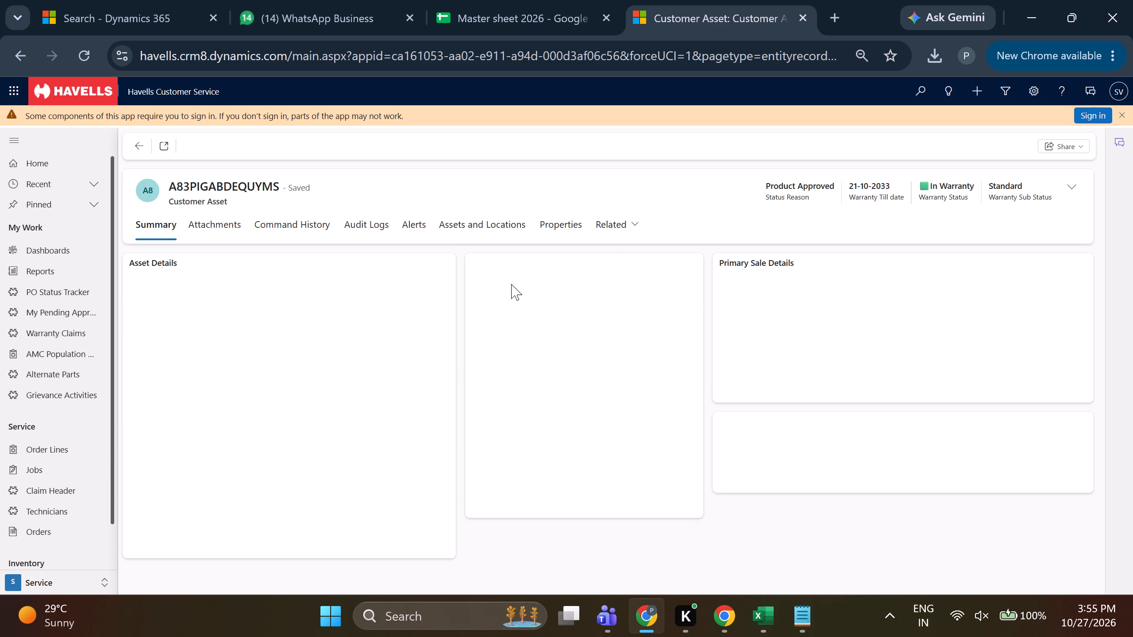
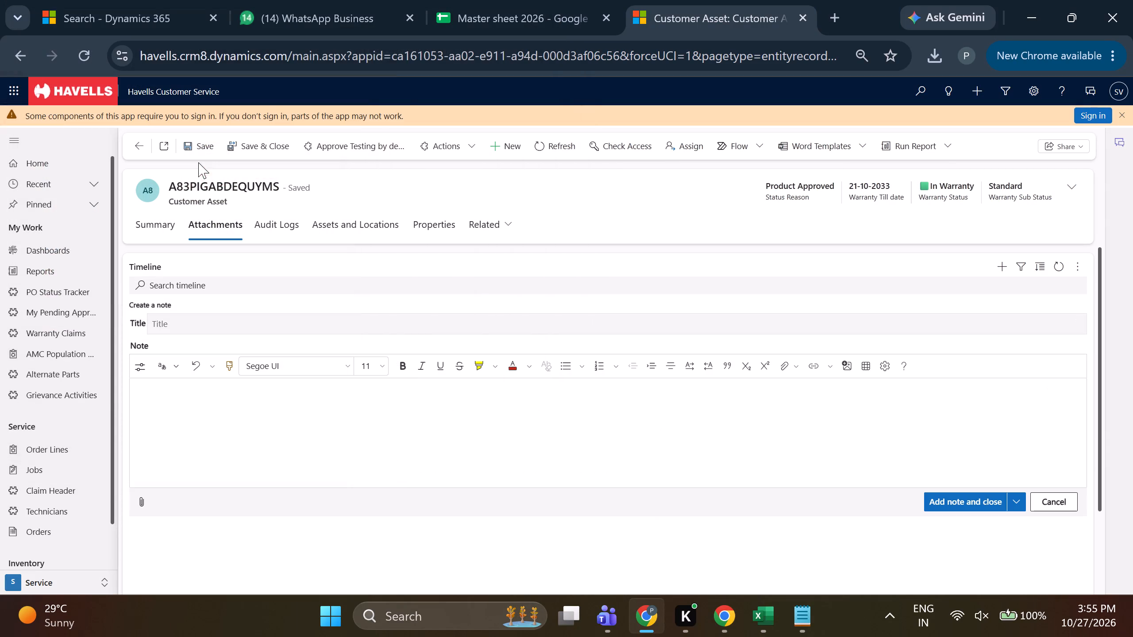
pyautogui.click(936, 517)
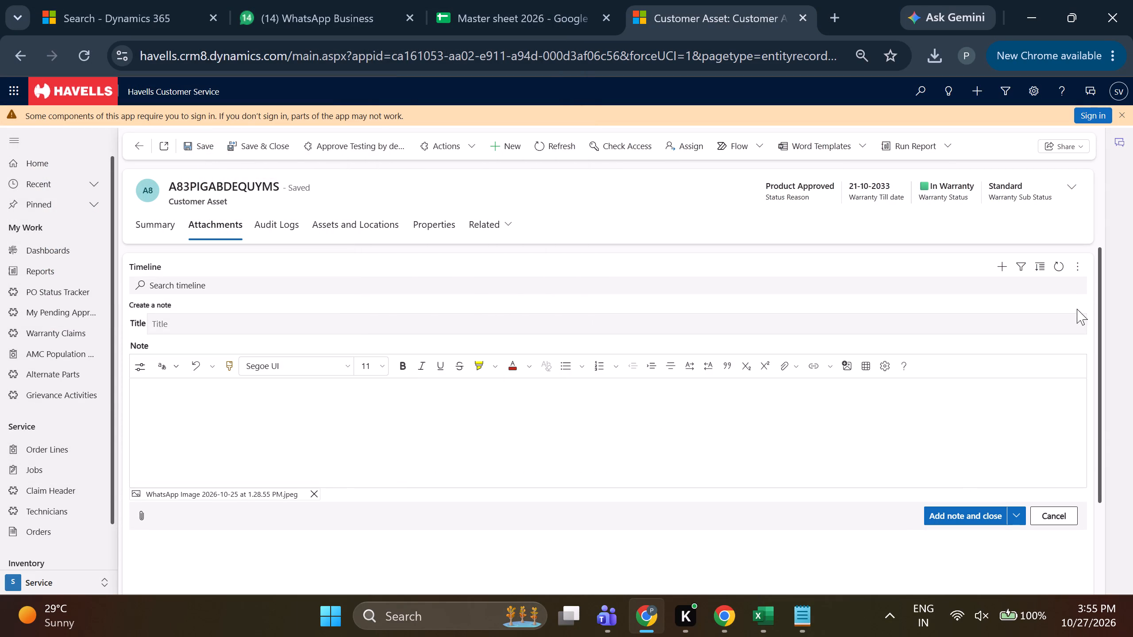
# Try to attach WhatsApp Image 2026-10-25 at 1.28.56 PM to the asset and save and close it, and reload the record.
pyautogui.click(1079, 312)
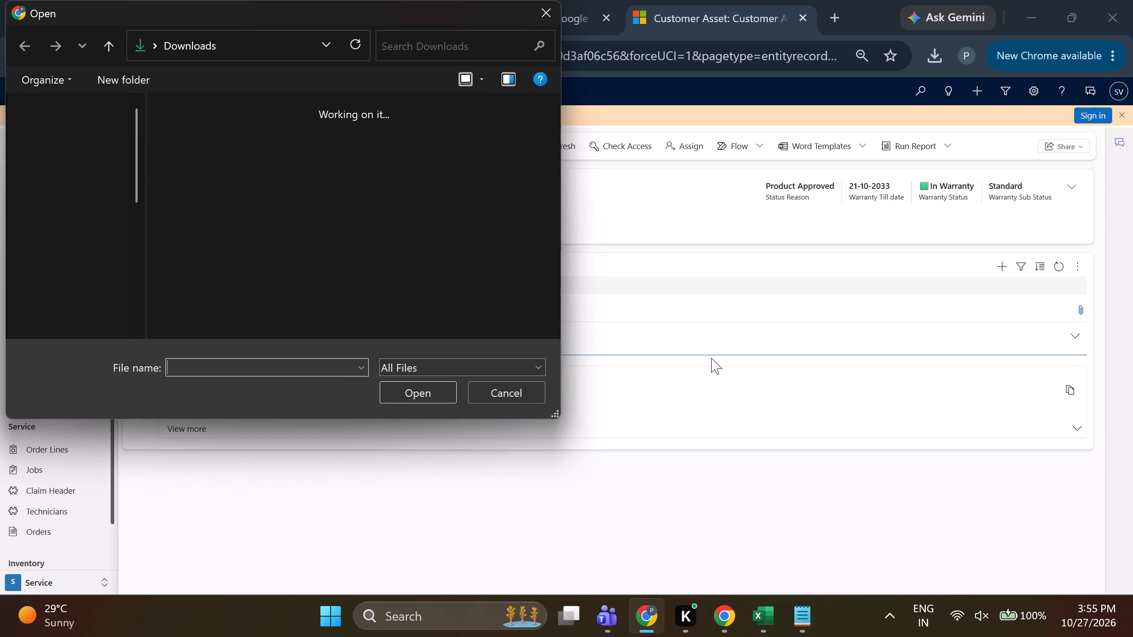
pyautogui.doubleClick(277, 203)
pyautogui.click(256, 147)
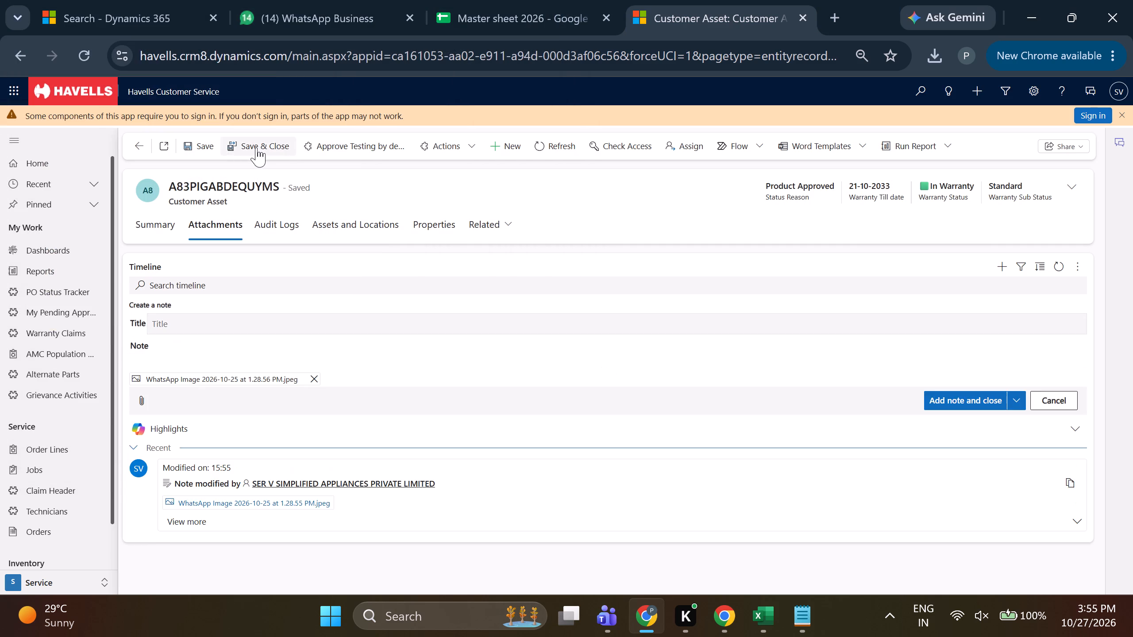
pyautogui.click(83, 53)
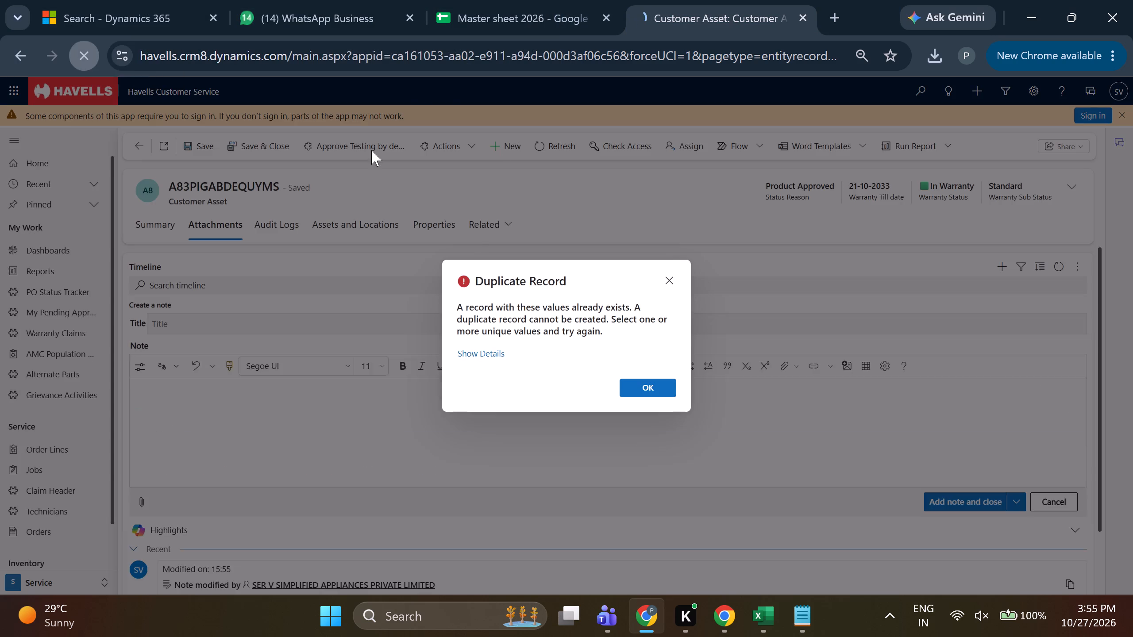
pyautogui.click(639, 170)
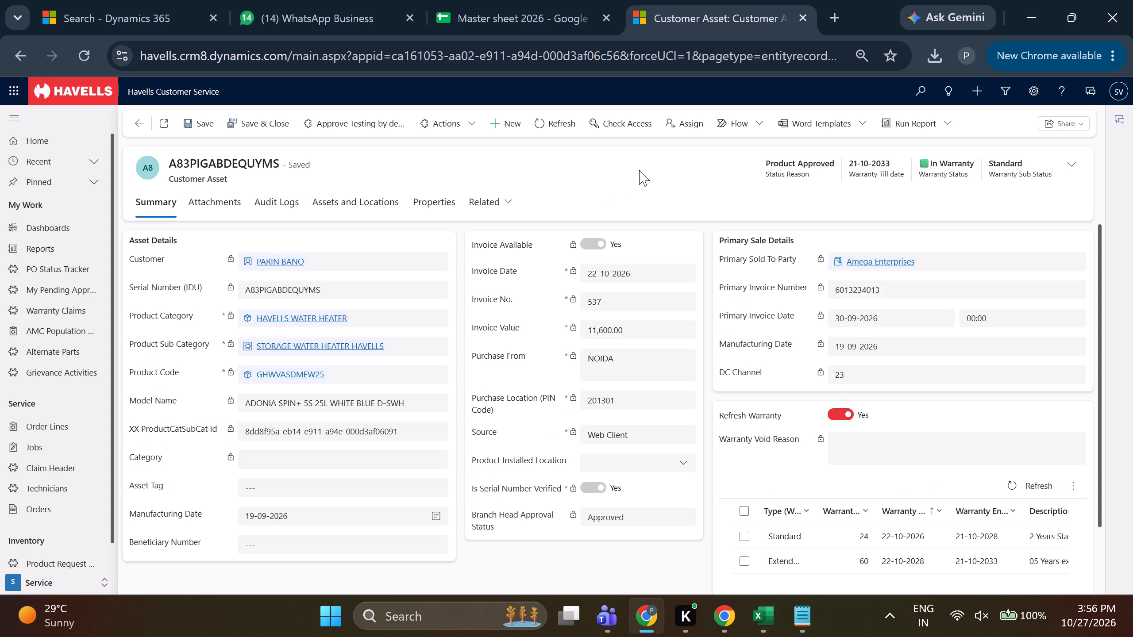
# Attach WhatsApp Image 2026-10-25 at 1.28.56 PM to the customer asset's timeline, and save and close the asset.
pyautogui.click(233, 209)
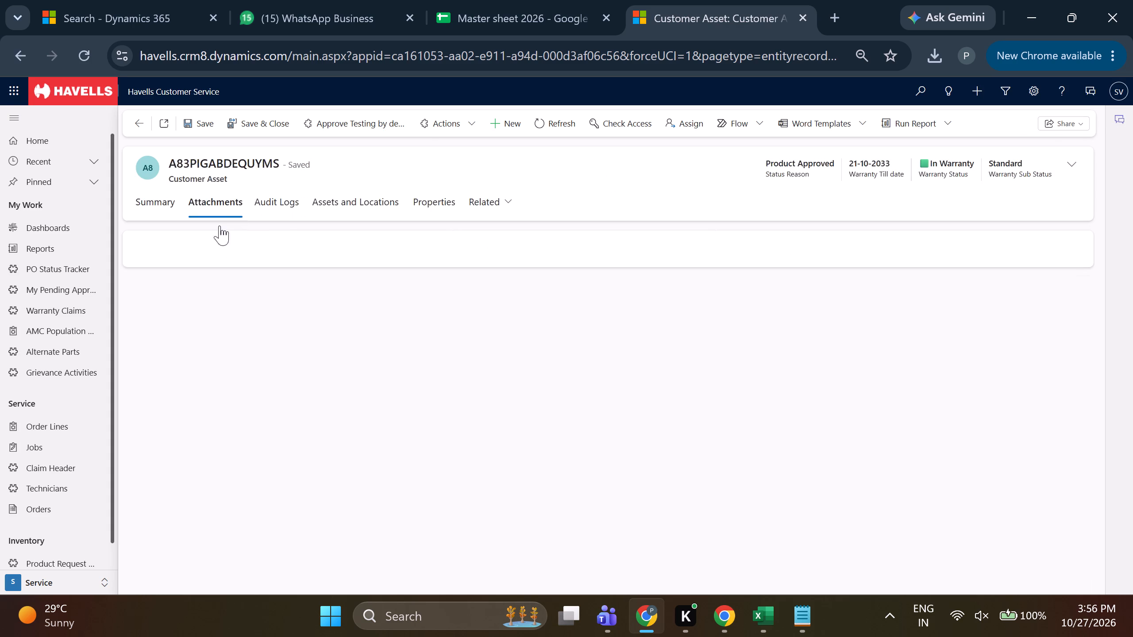
pyautogui.click(1078, 311)
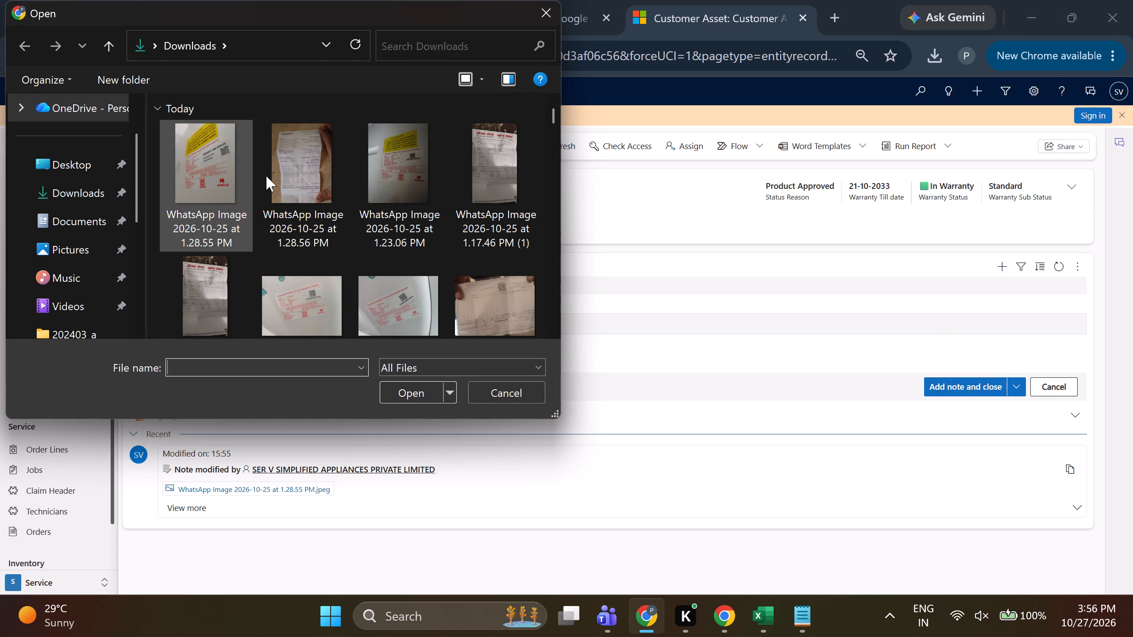
pyautogui.doubleClick(320, 165)
pyautogui.click(274, 145)
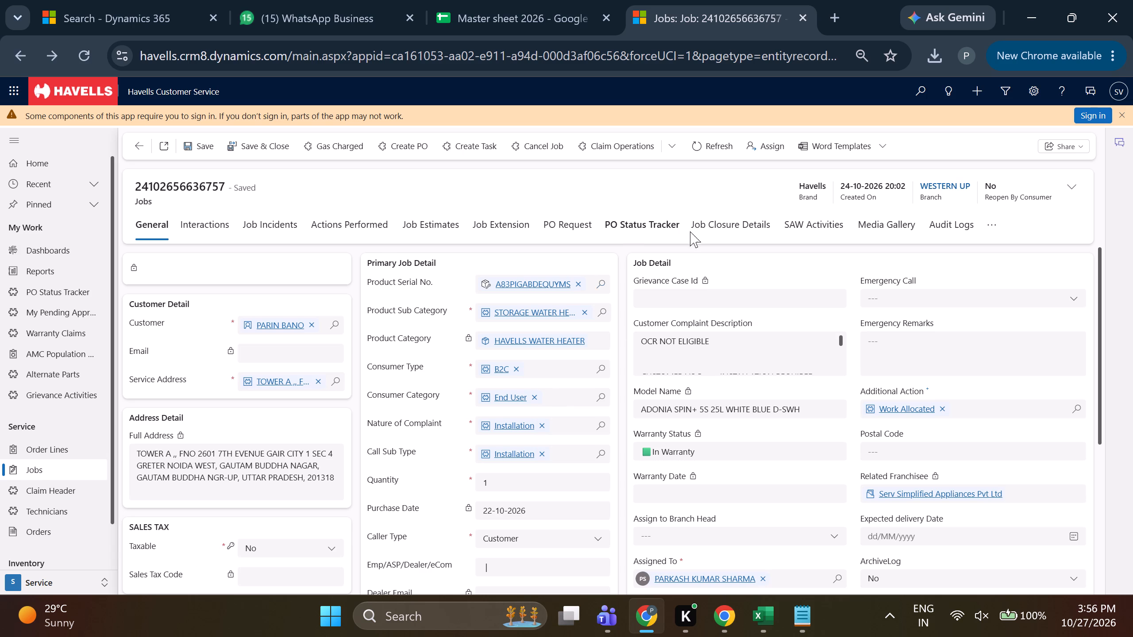
# In the job's closure details, enter INSTALLATION DONE as both the Consumer Remark and the Repair Description.
pyautogui.click(730, 212)
pyautogui.click(725, 239)
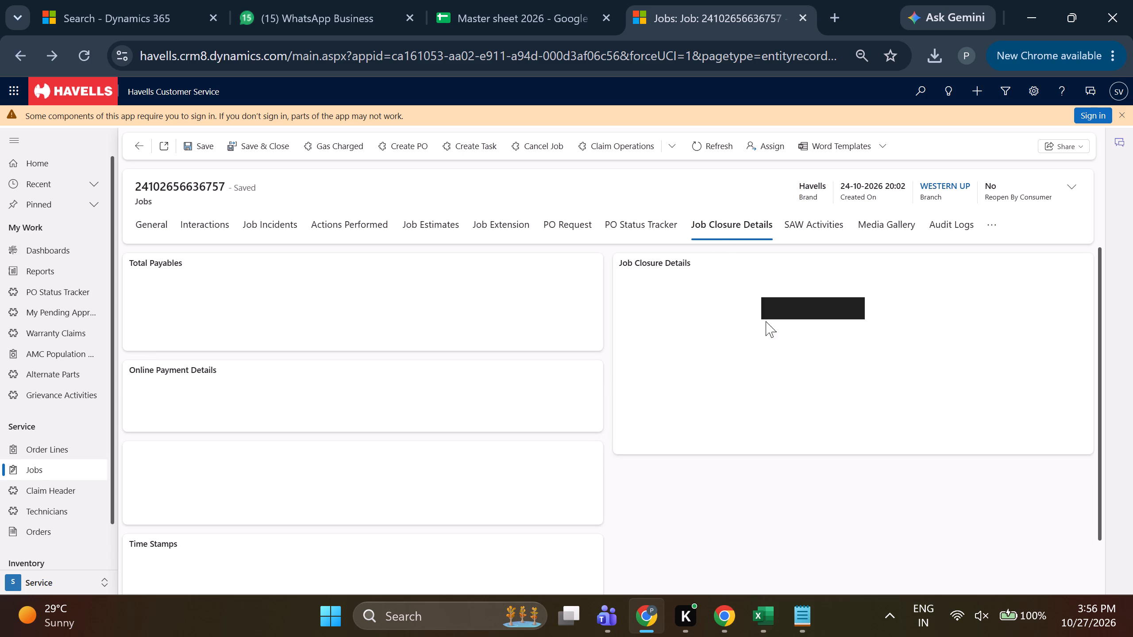
pyautogui.click(811, 396)
pyautogui.click(878, 231)
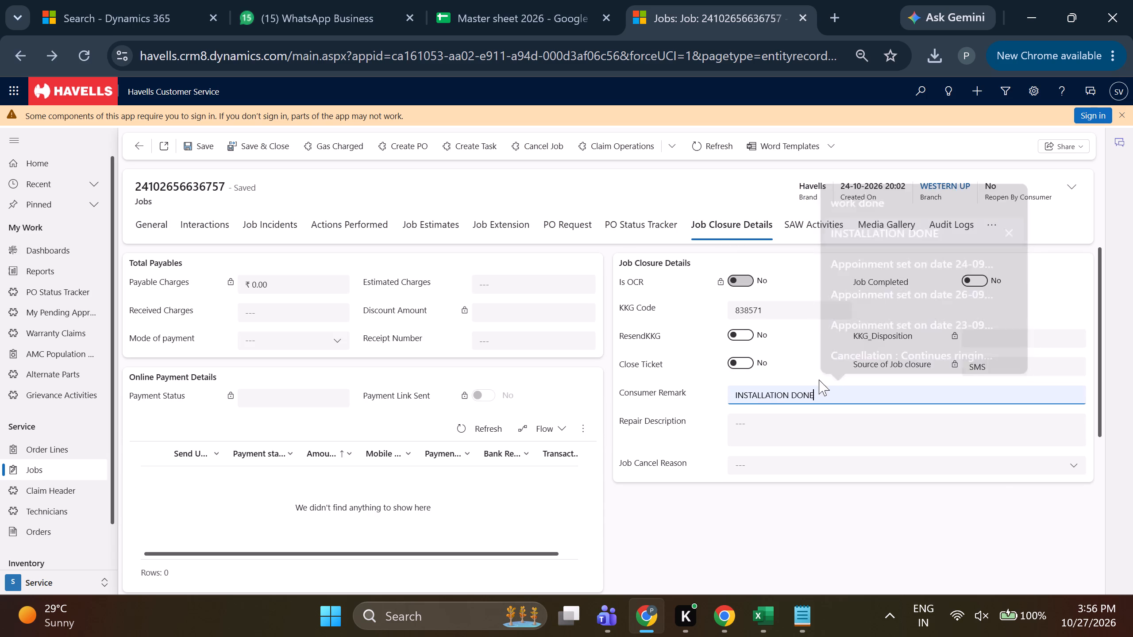
pyautogui.tripleClick(826, 389)
pyautogui.hotkey('ctrl', 'c')
pyautogui.click(827, 426)
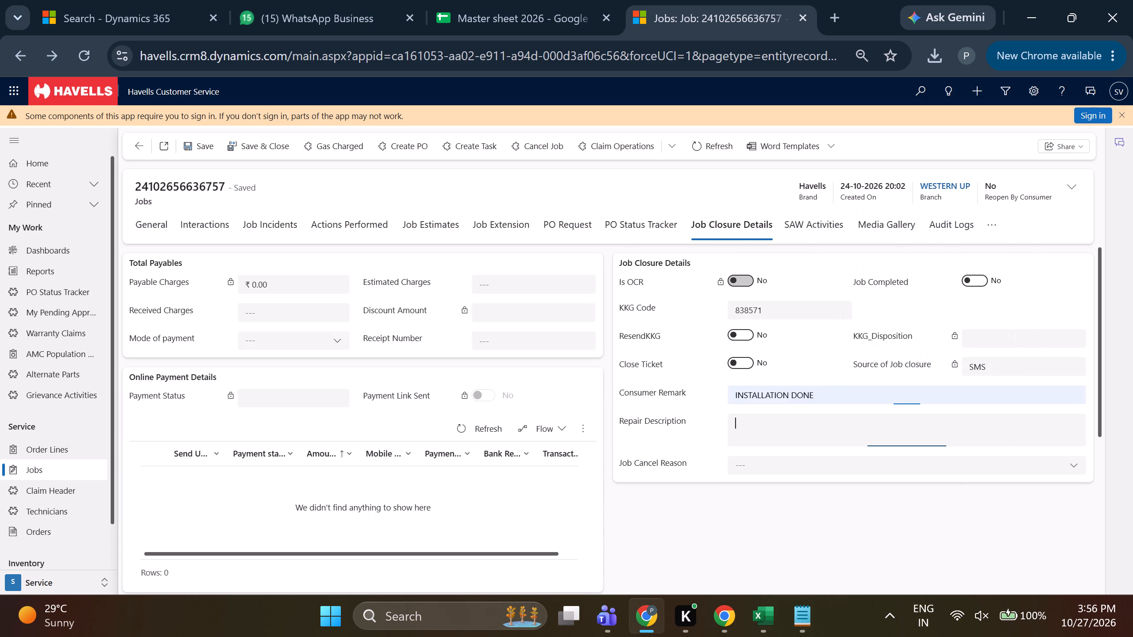
pyautogui.hotkey('ctrl', 'v')
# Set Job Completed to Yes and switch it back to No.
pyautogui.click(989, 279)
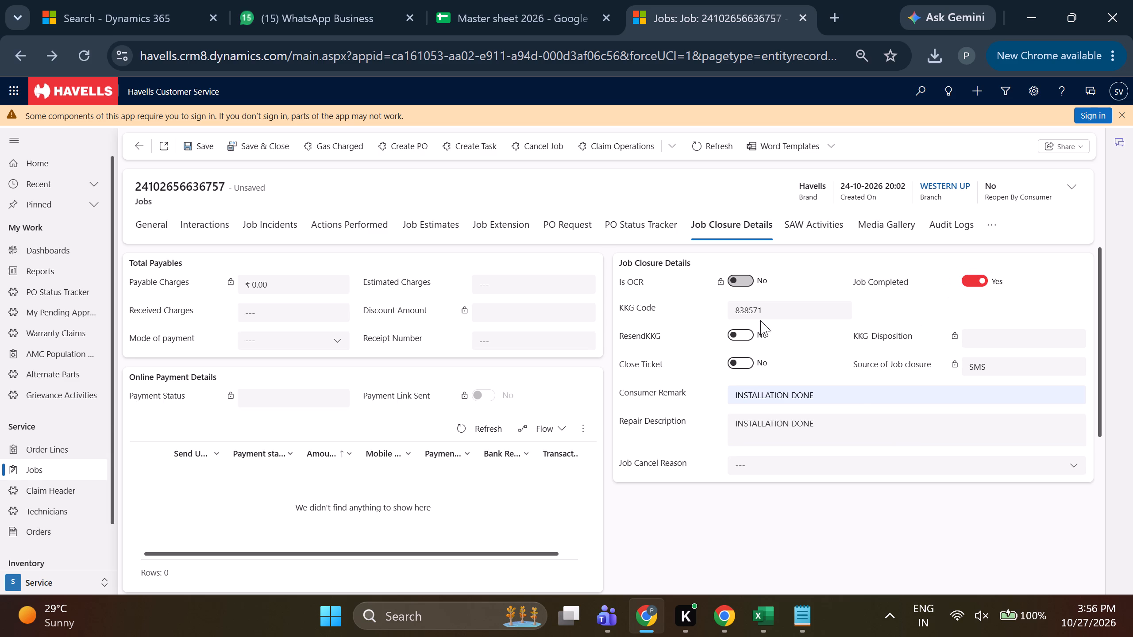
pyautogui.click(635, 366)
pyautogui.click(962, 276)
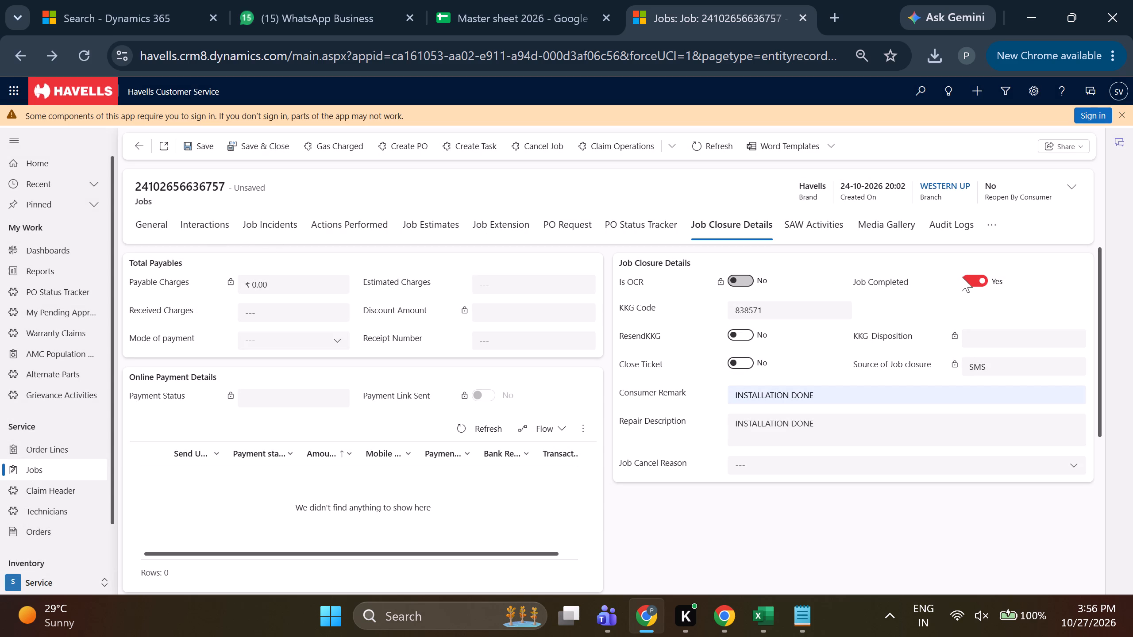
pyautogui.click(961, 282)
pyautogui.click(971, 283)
pyautogui.click(271, 226)
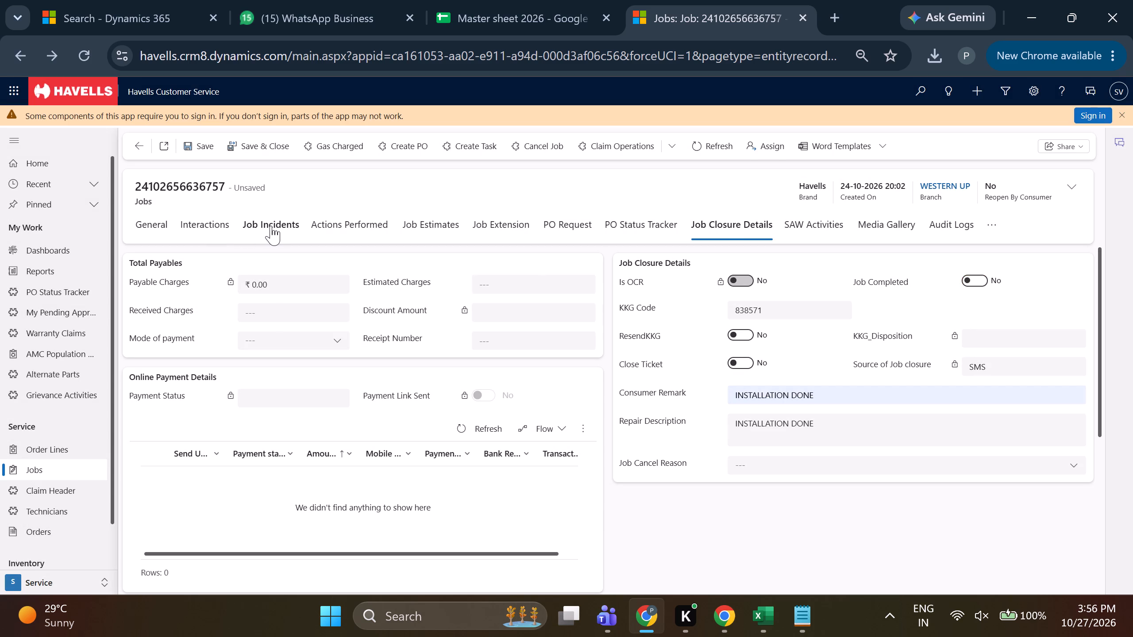
# Mark the Installation Done service action of the job's installation incident as Used, and save and close both the service and the incident.
pyautogui.doubleClick(336, 316)
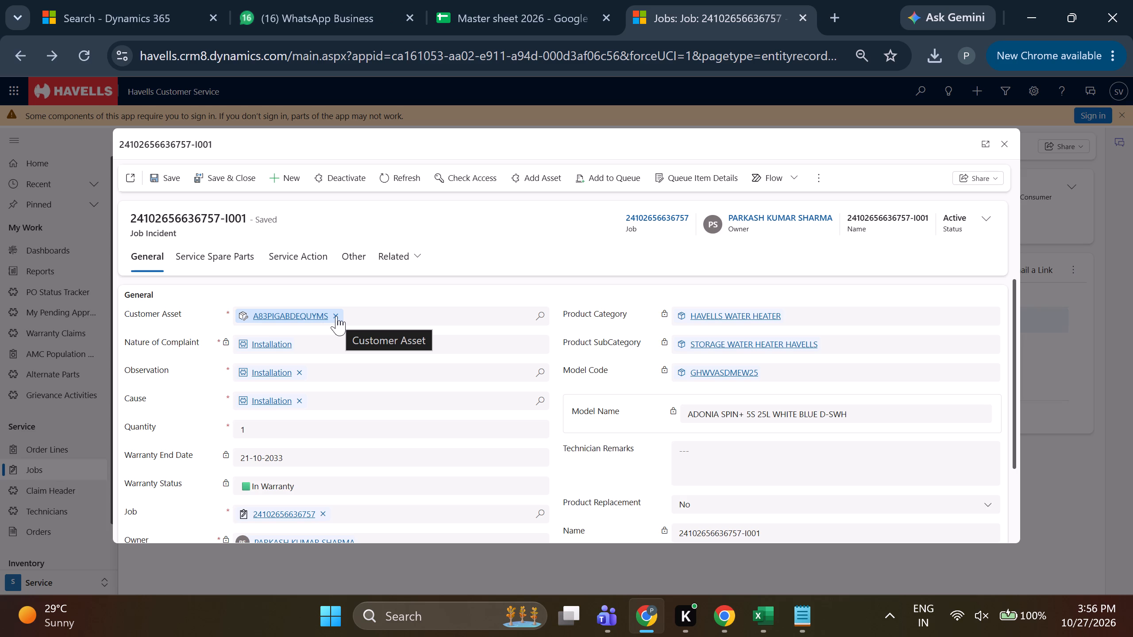
pyautogui.click(295, 269)
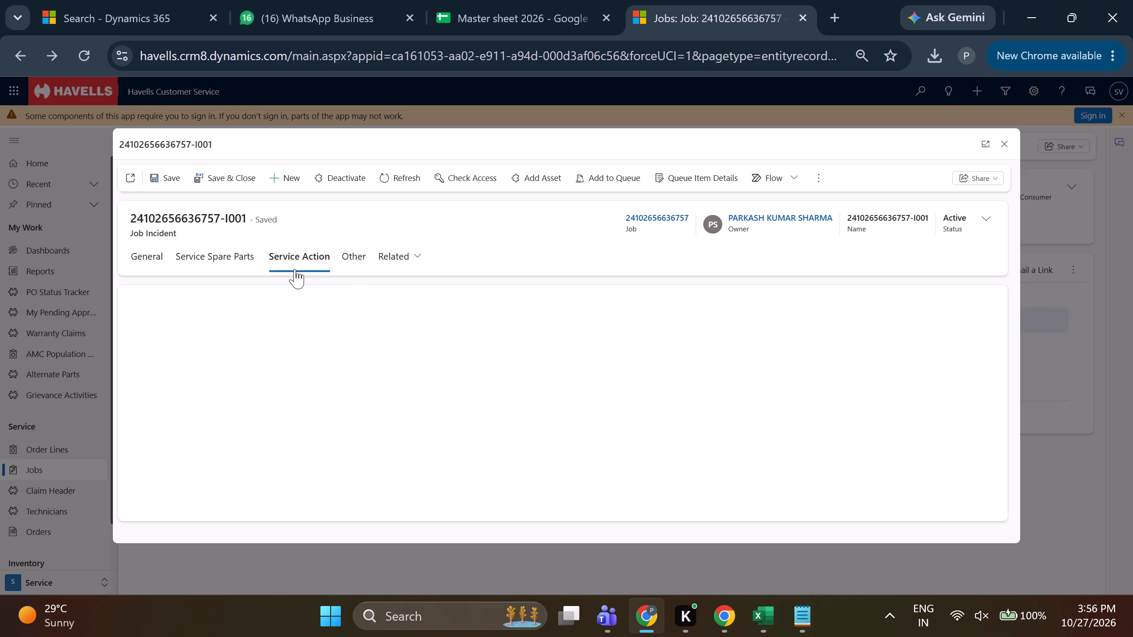
pyautogui.tripleClick(455, 388)
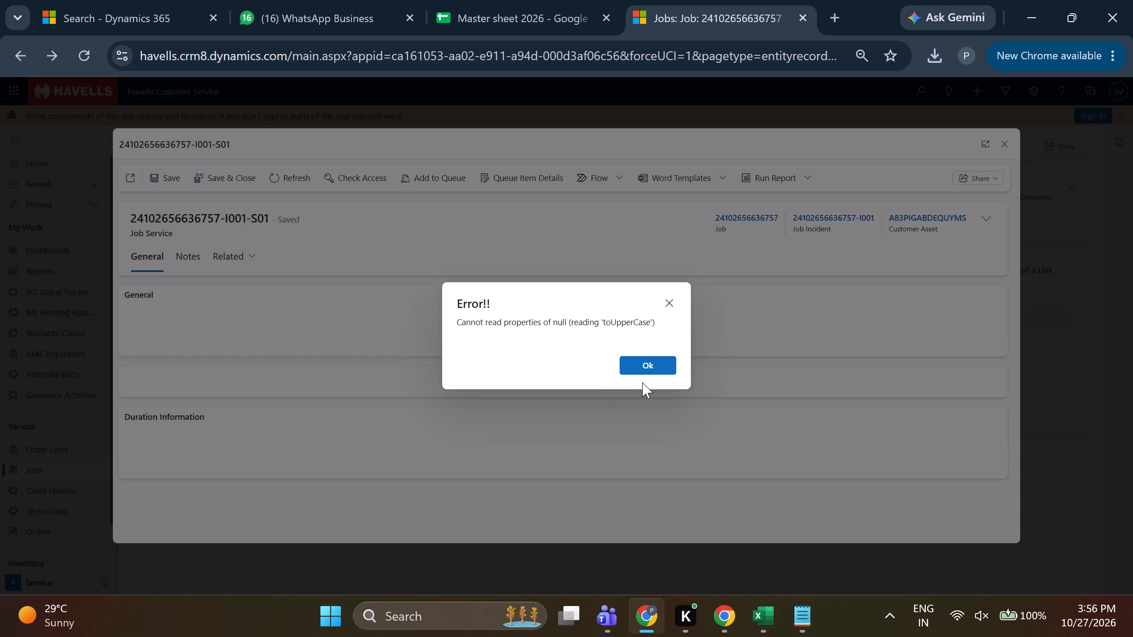
pyautogui.click(667, 299)
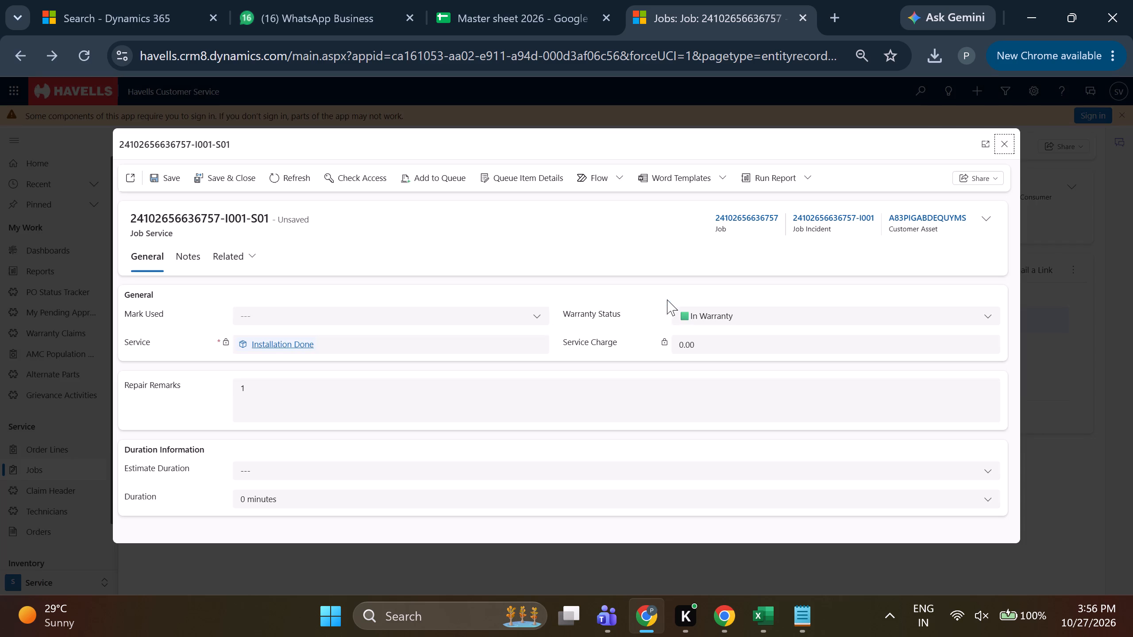
pyautogui.click(544, 315)
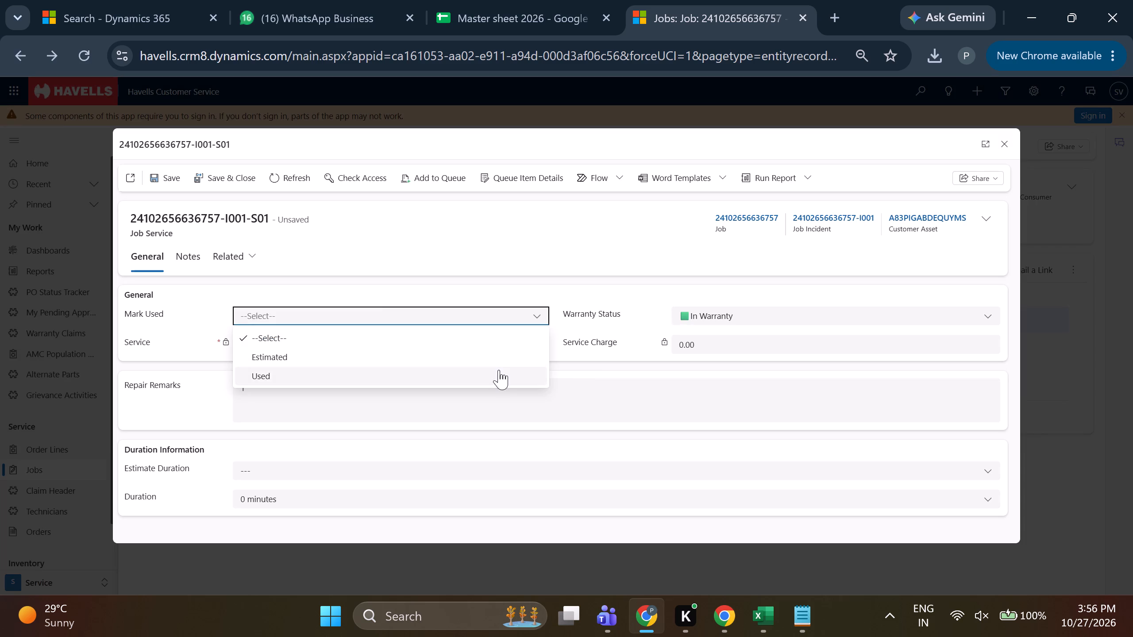
pyautogui.click(499, 372)
pyautogui.click(214, 184)
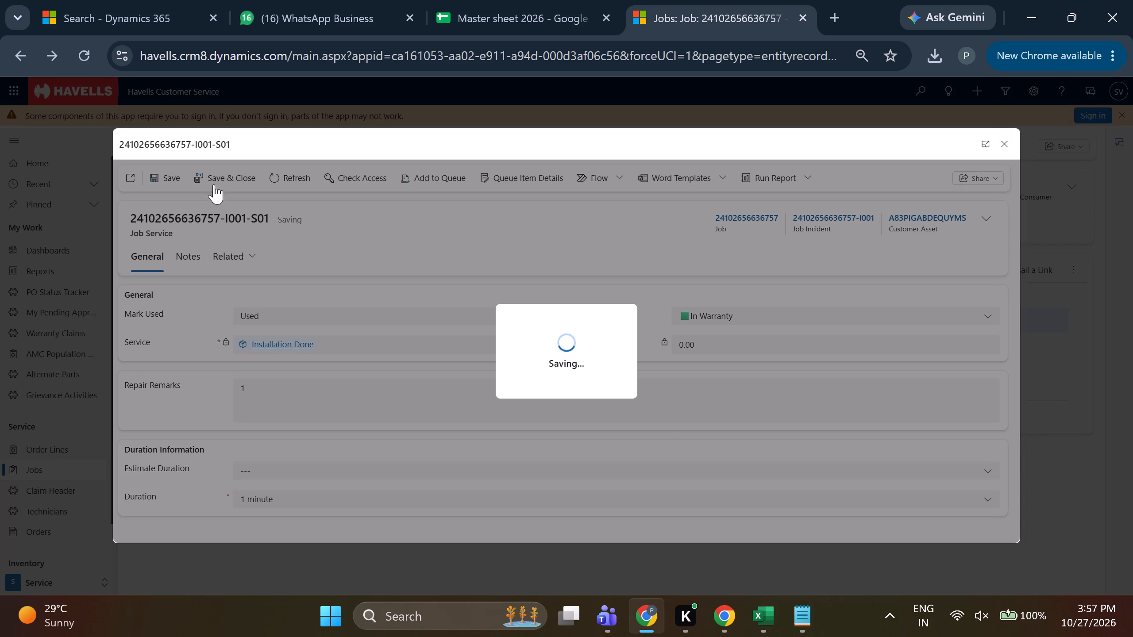
pyautogui.click(209, 174)
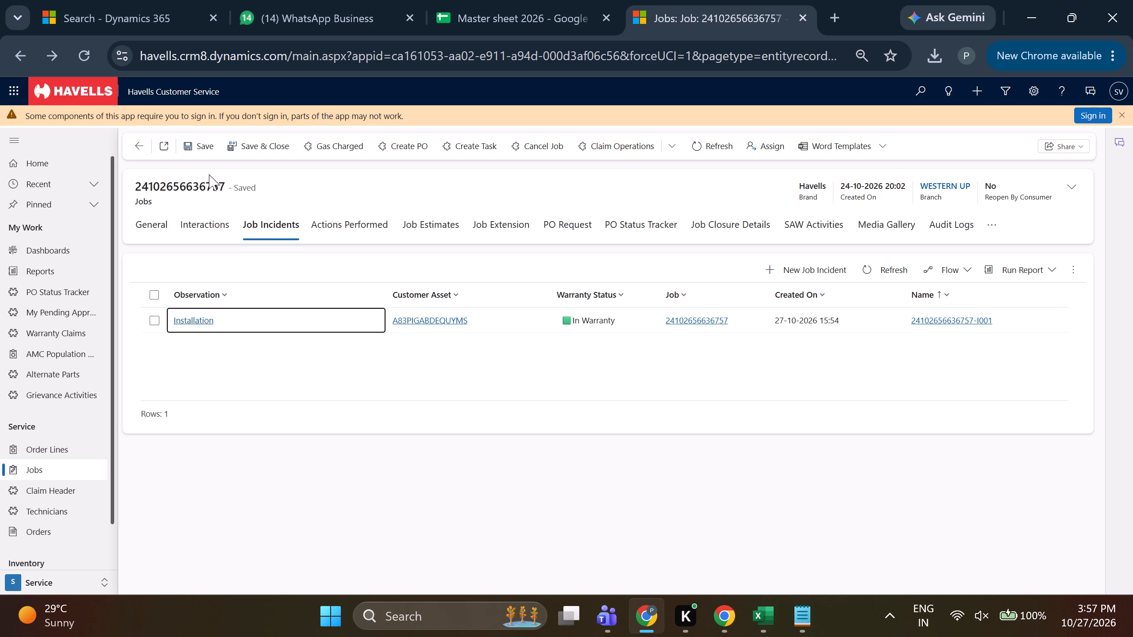
pyautogui.rightClick(209, 174)
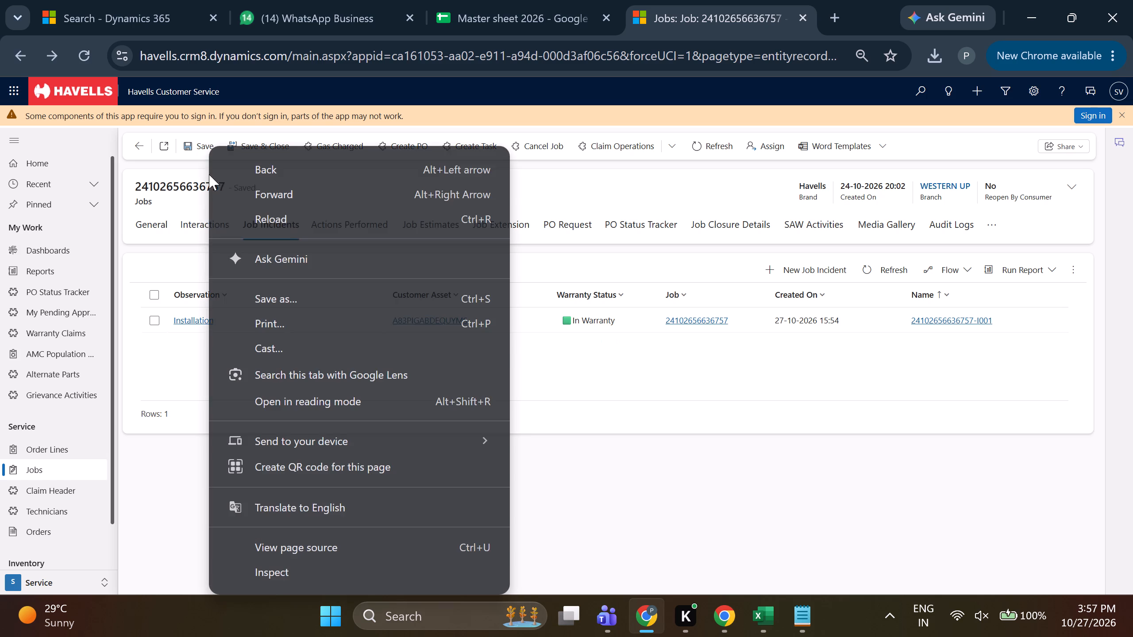
pyautogui.click(580, 186)
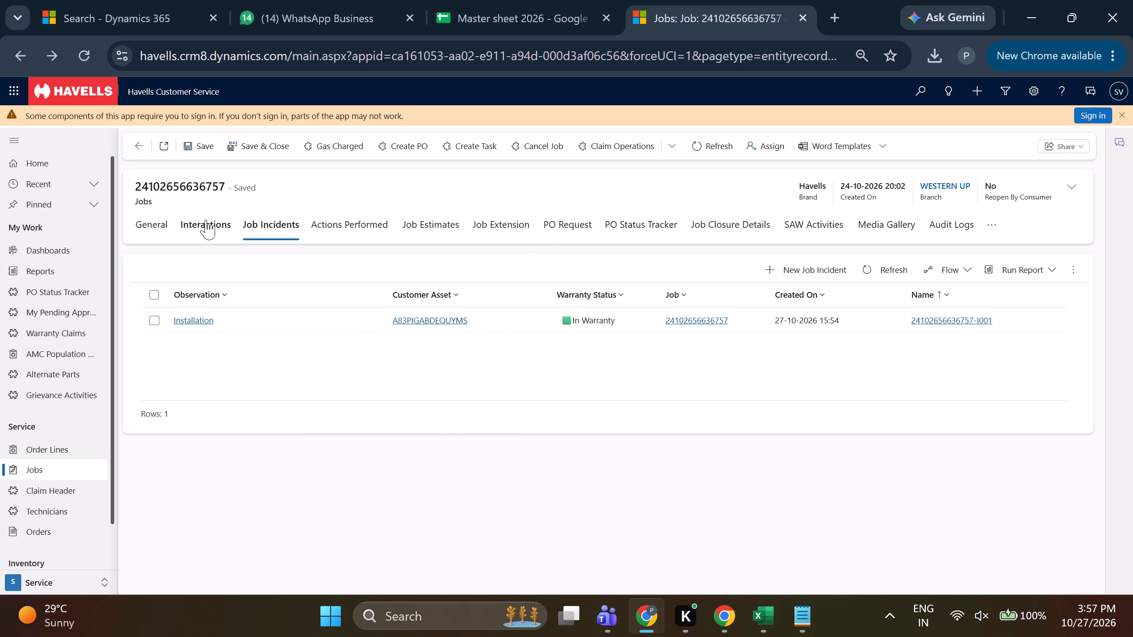
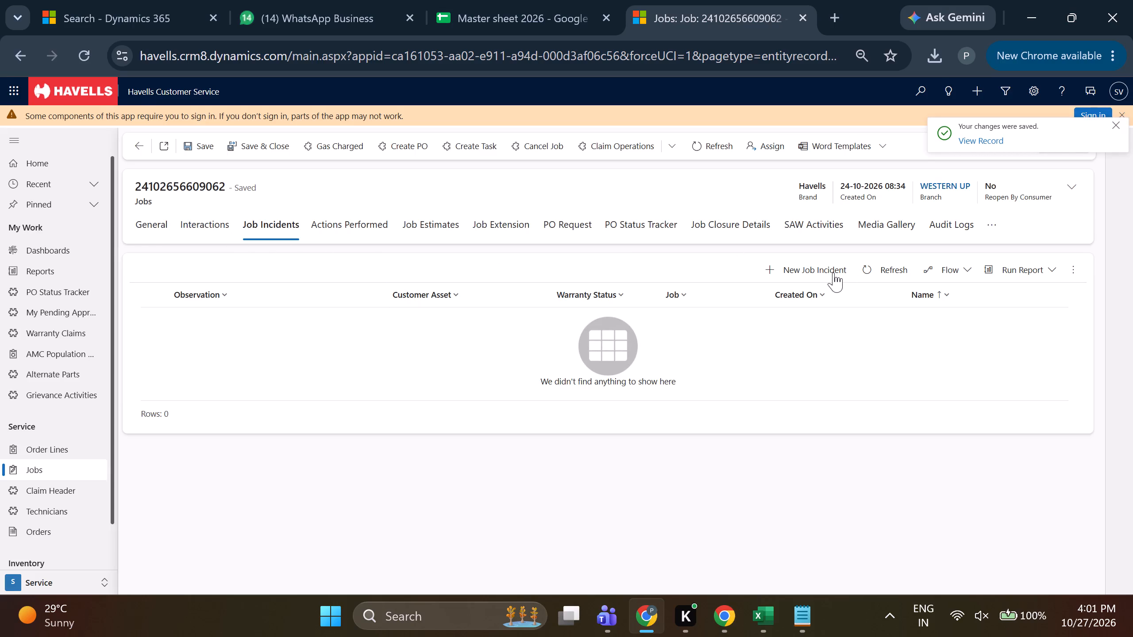
pyautogui.click(830, 270)
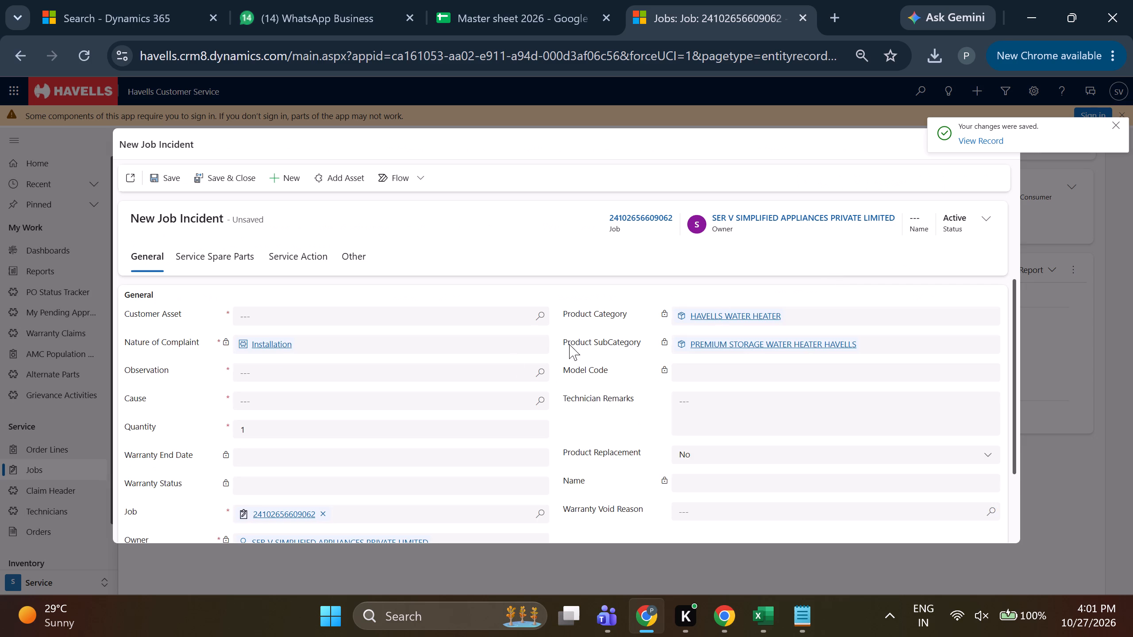
pyautogui.click(546, 320)
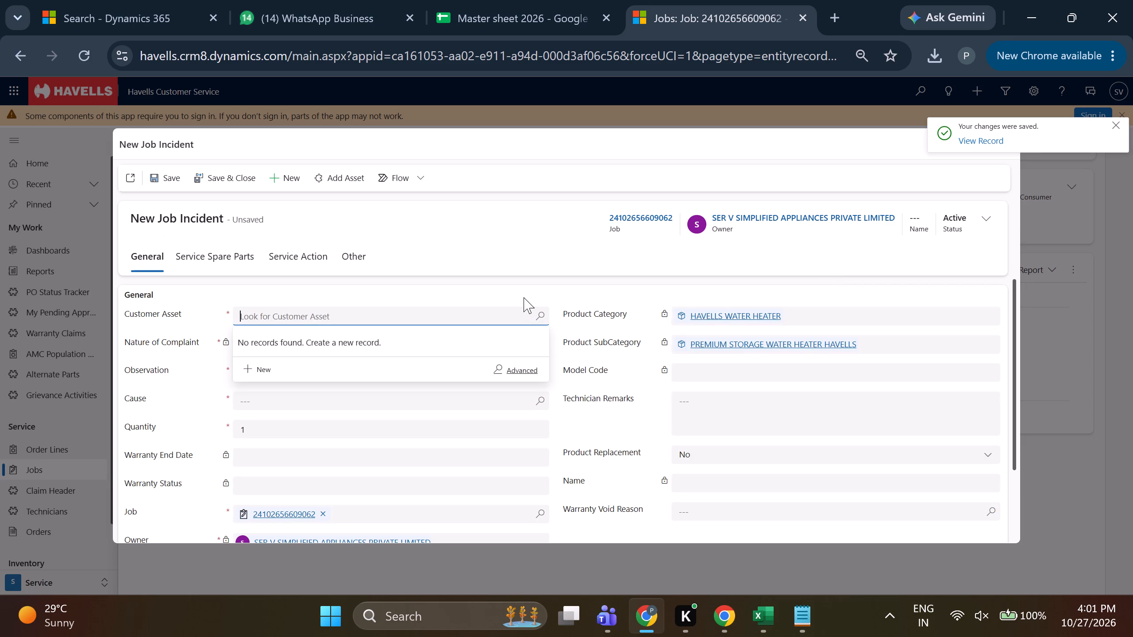
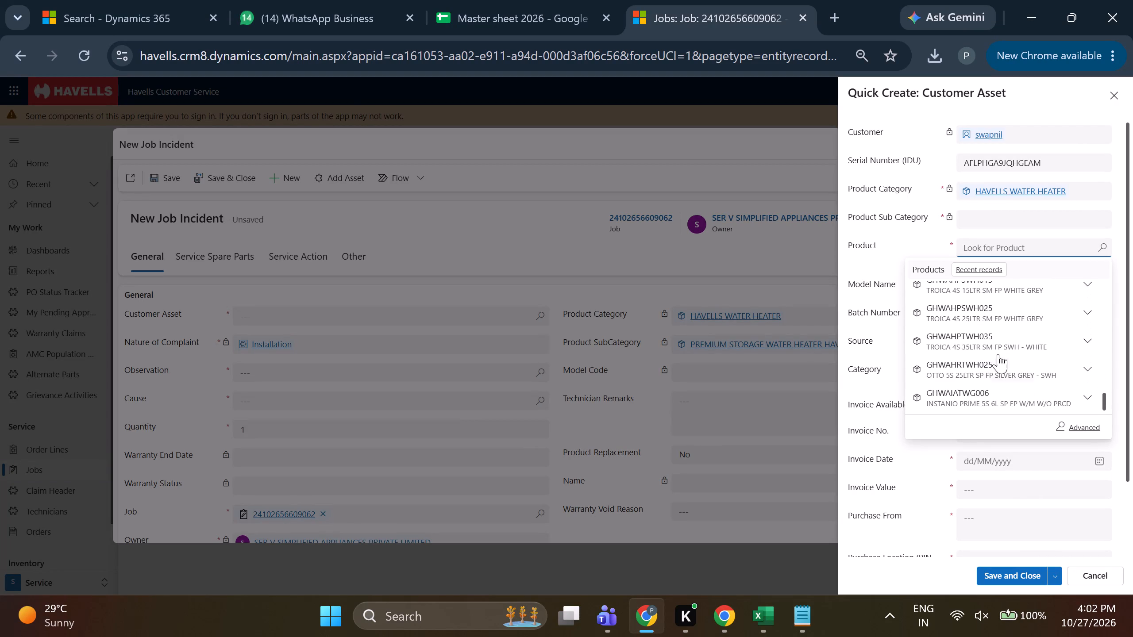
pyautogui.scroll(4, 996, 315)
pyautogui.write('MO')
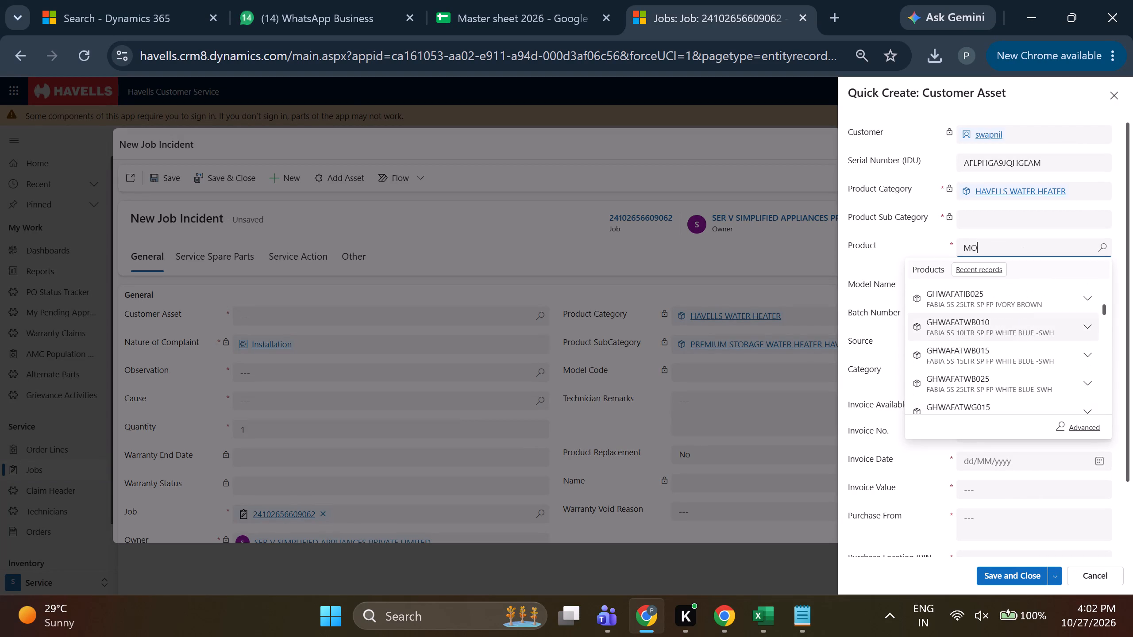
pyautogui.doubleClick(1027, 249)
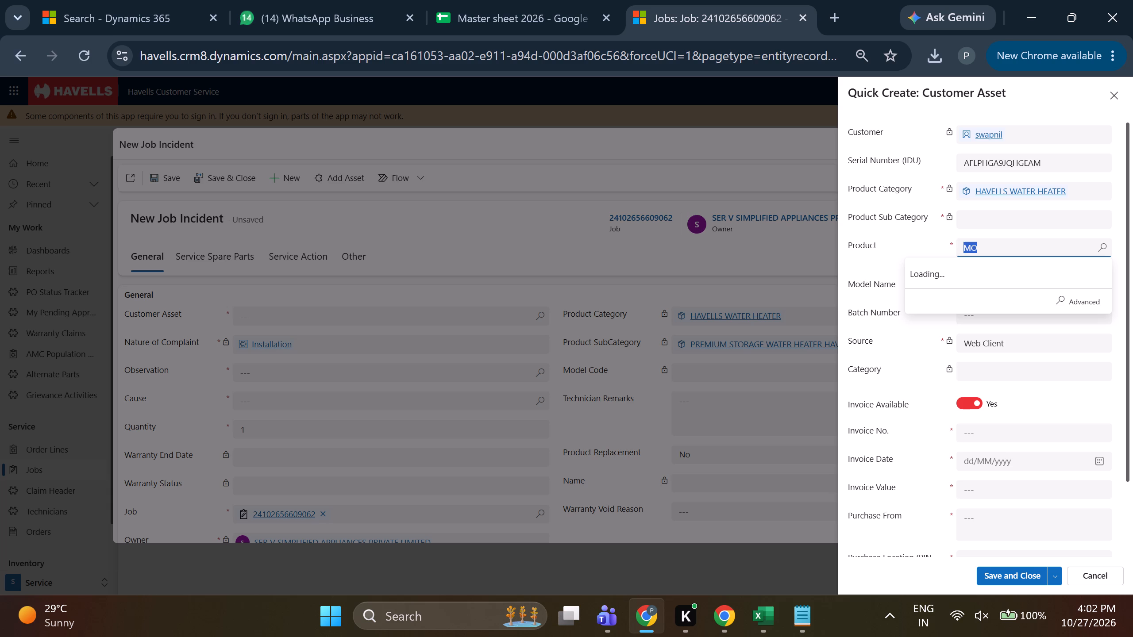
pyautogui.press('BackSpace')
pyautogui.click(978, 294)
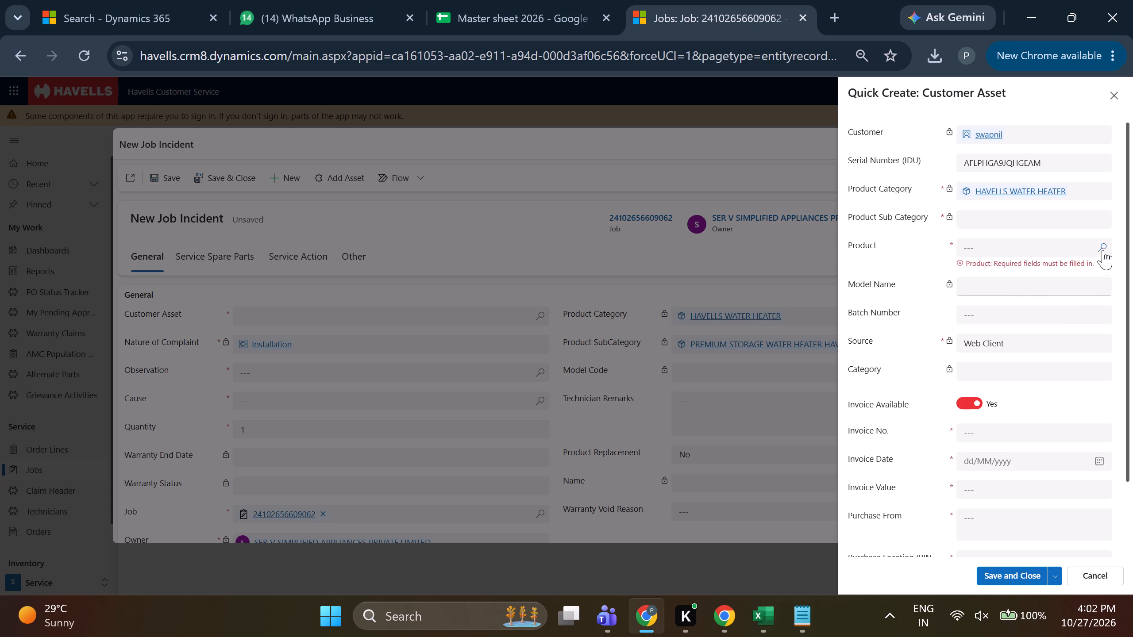
pyautogui.click(1100, 246)
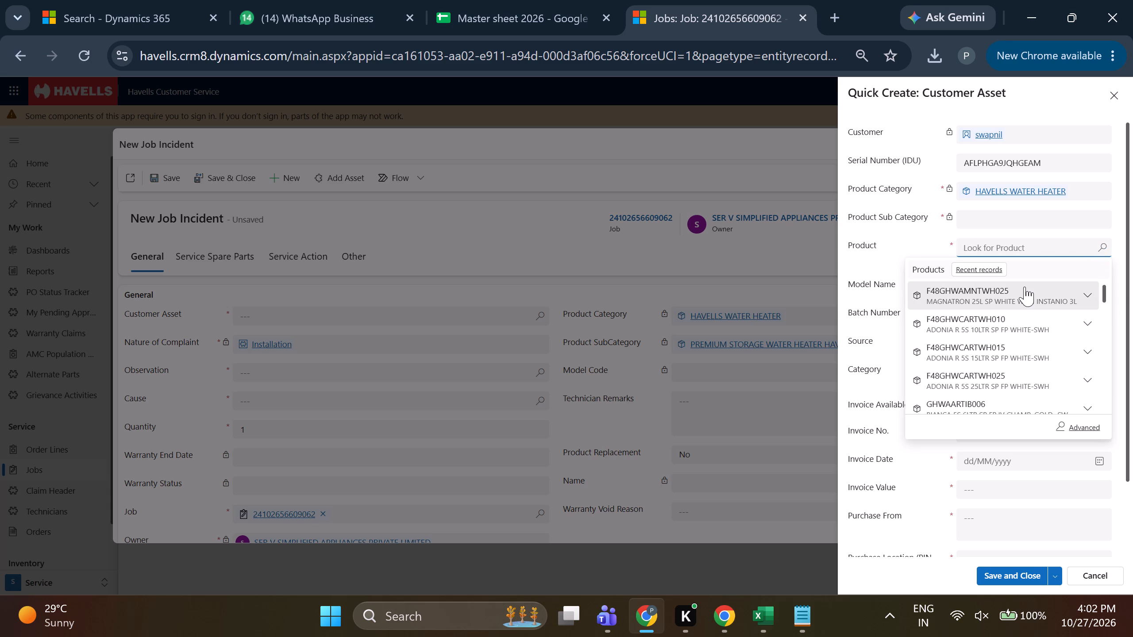
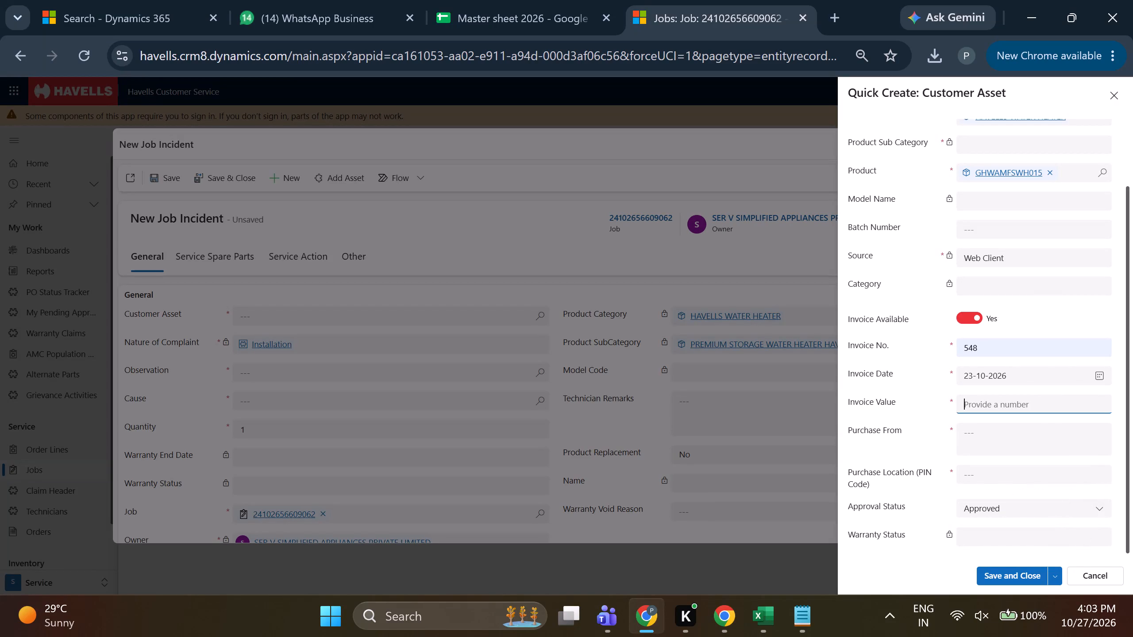
# Complete the customer asset with Invoice Value 13400, Purchase From NOIDA and Purchase Location PIN code 201301, and save it.
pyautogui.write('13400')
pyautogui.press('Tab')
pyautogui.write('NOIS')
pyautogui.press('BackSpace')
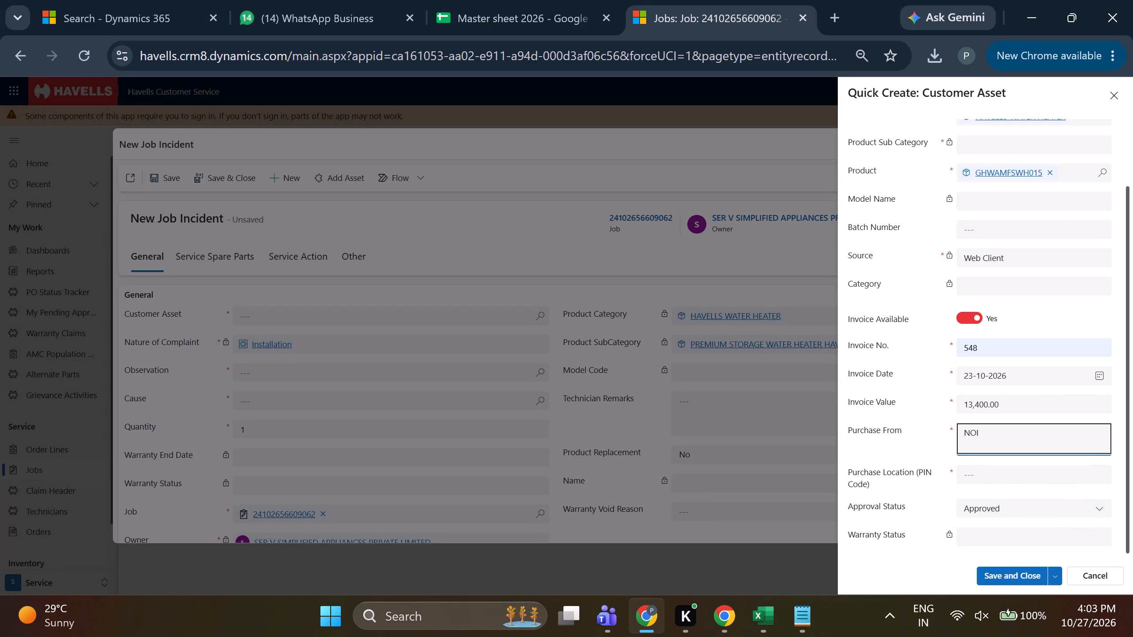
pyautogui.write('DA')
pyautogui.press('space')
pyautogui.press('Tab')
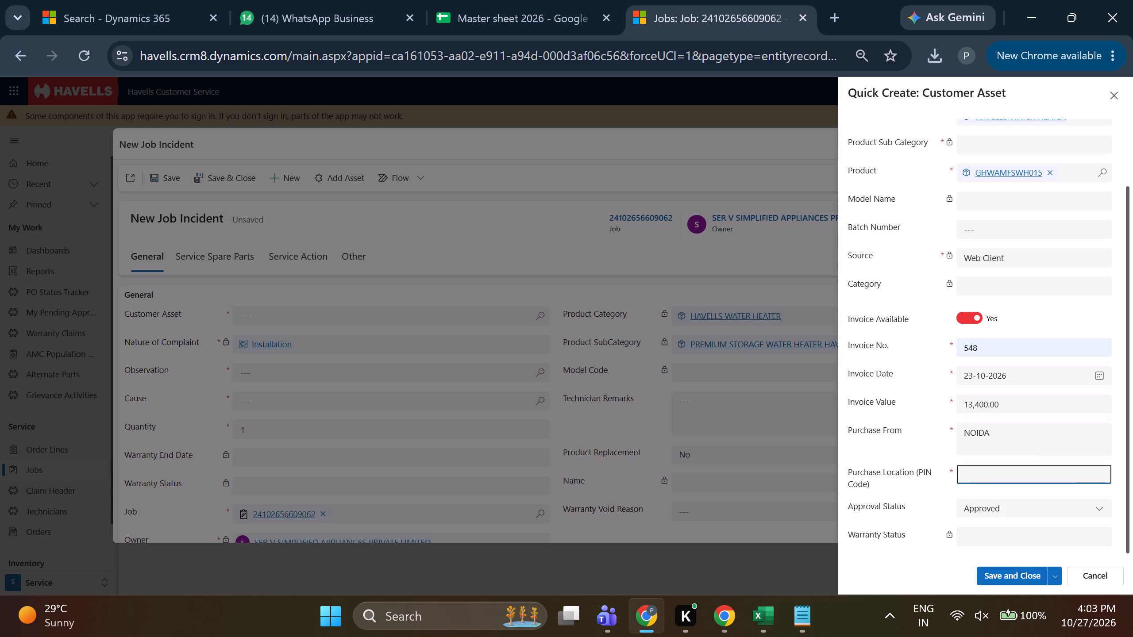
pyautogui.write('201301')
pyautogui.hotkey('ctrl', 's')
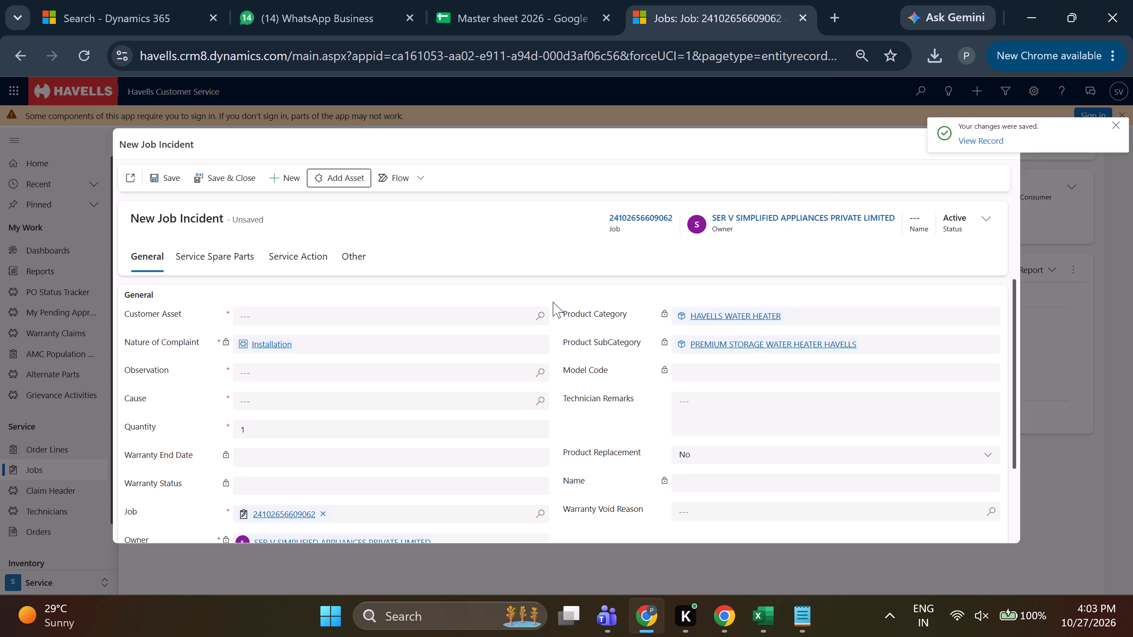
pyautogui.click(542, 317)
pyautogui.click(435, 365)
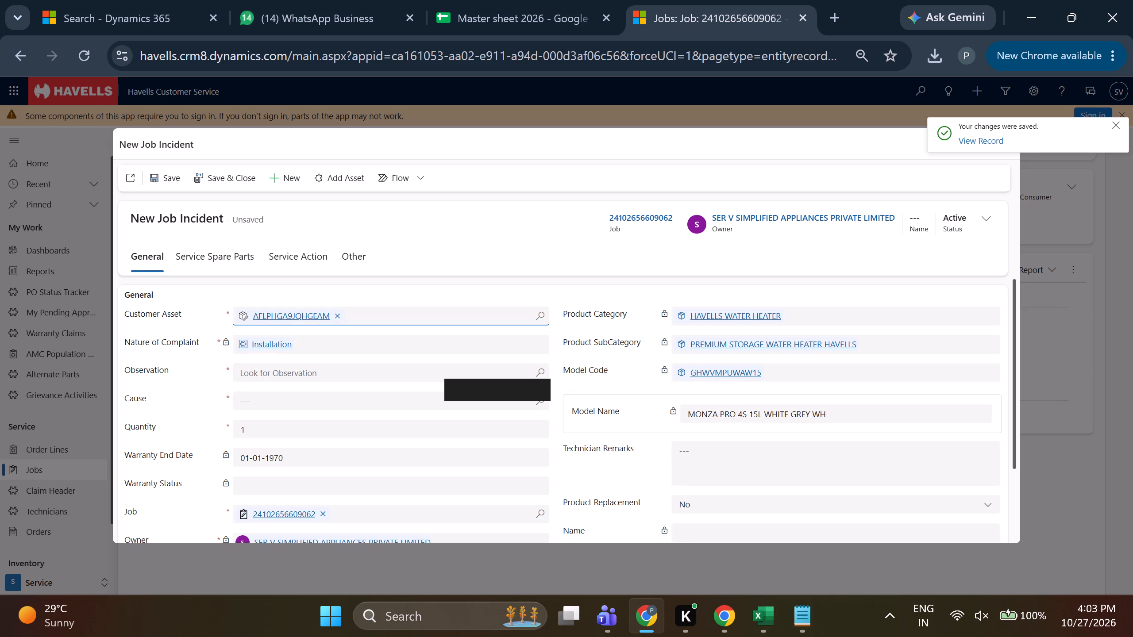
pyautogui.click(542, 374)
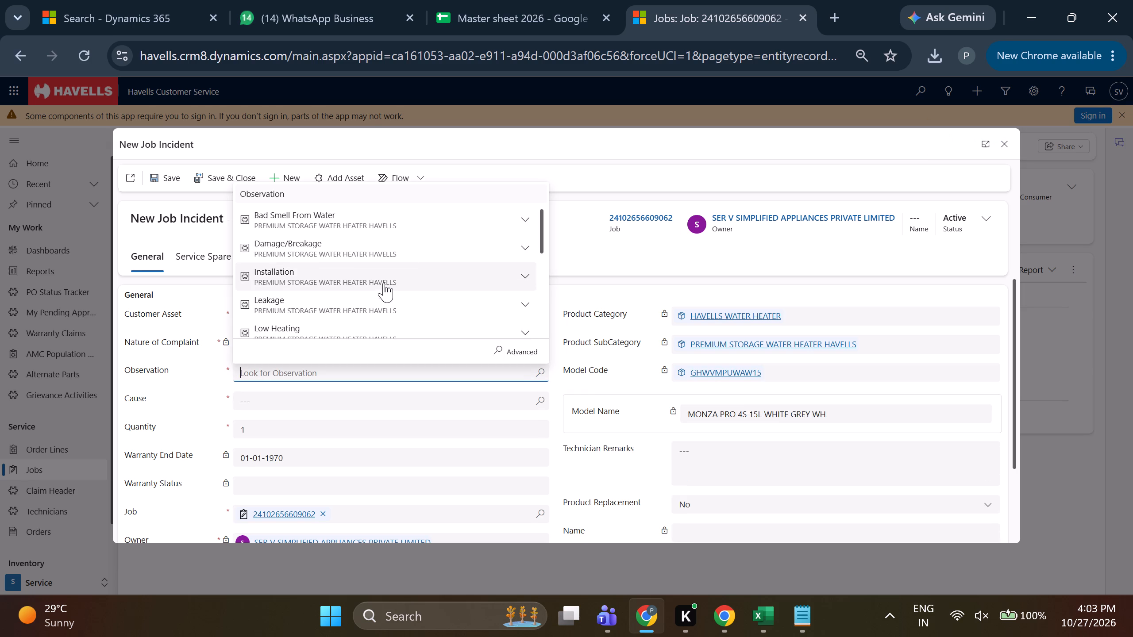
pyautogui.click(385, 274)
pyautogui.click(541, 398)
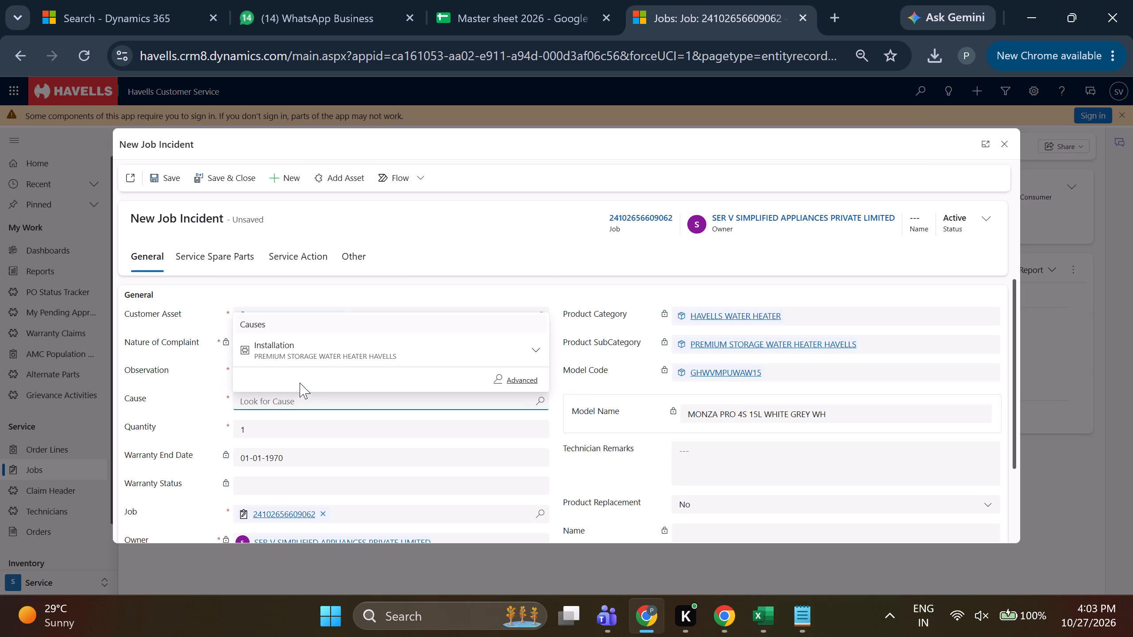
pyautogui.click(298, 359)
pyautogui.click(159, 176)
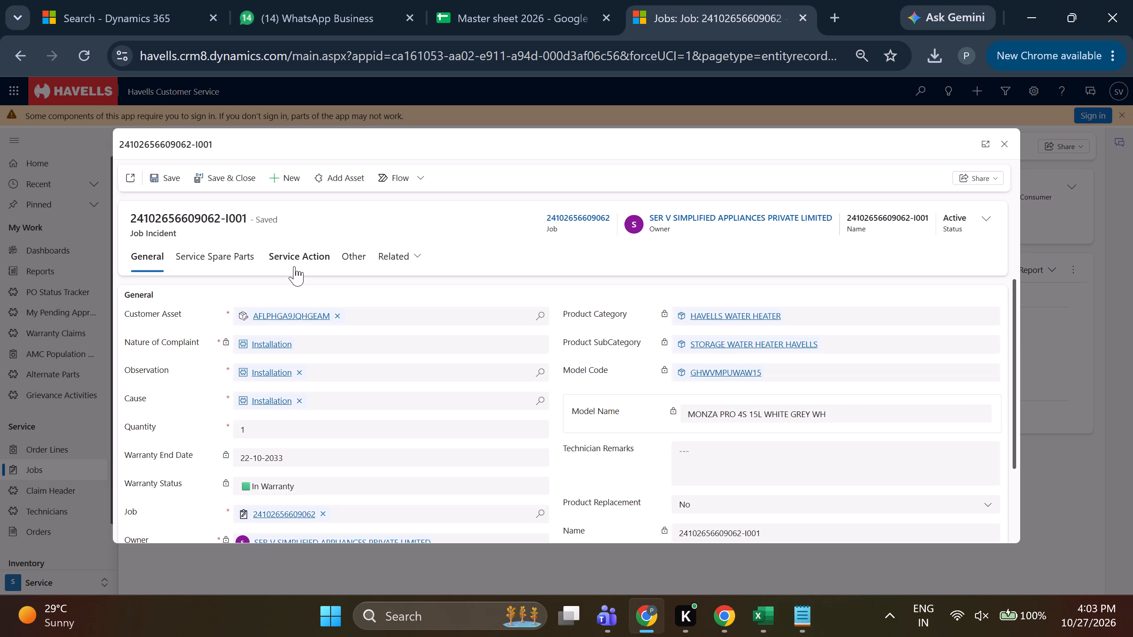
pyautogui.click(294, 266)
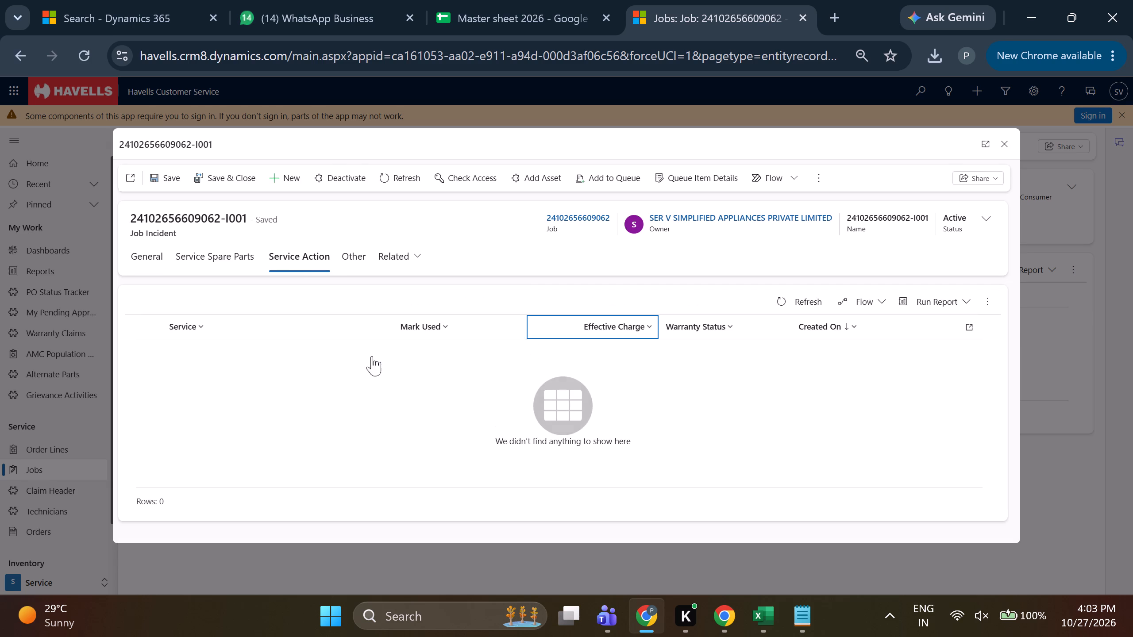
pyautogui.click(808, 296)
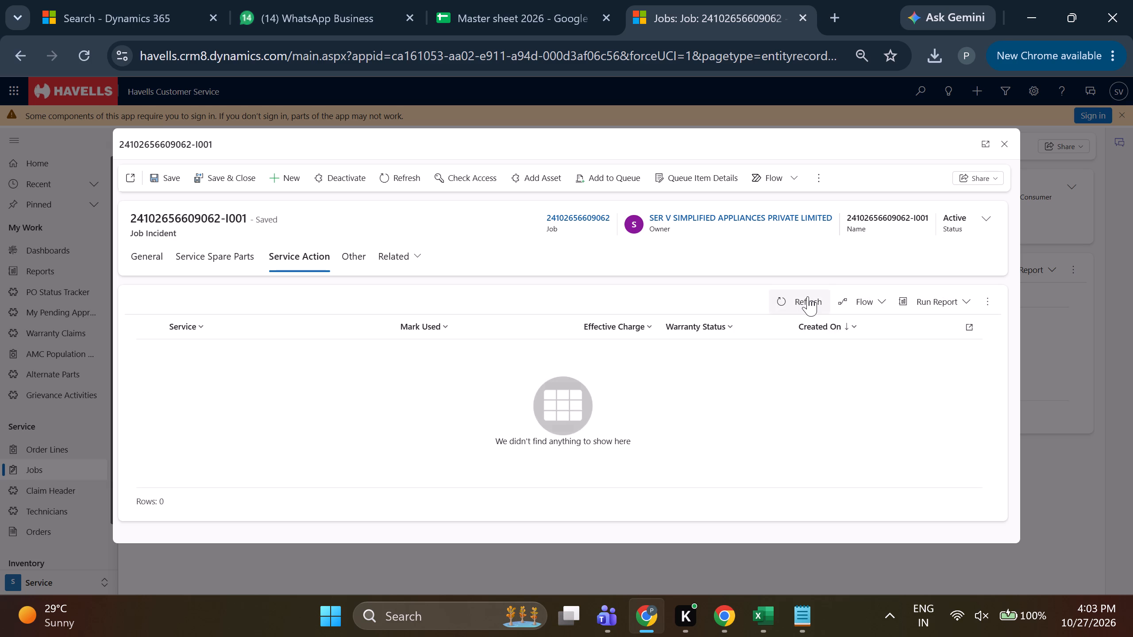
pyautogui.click(808, 296)
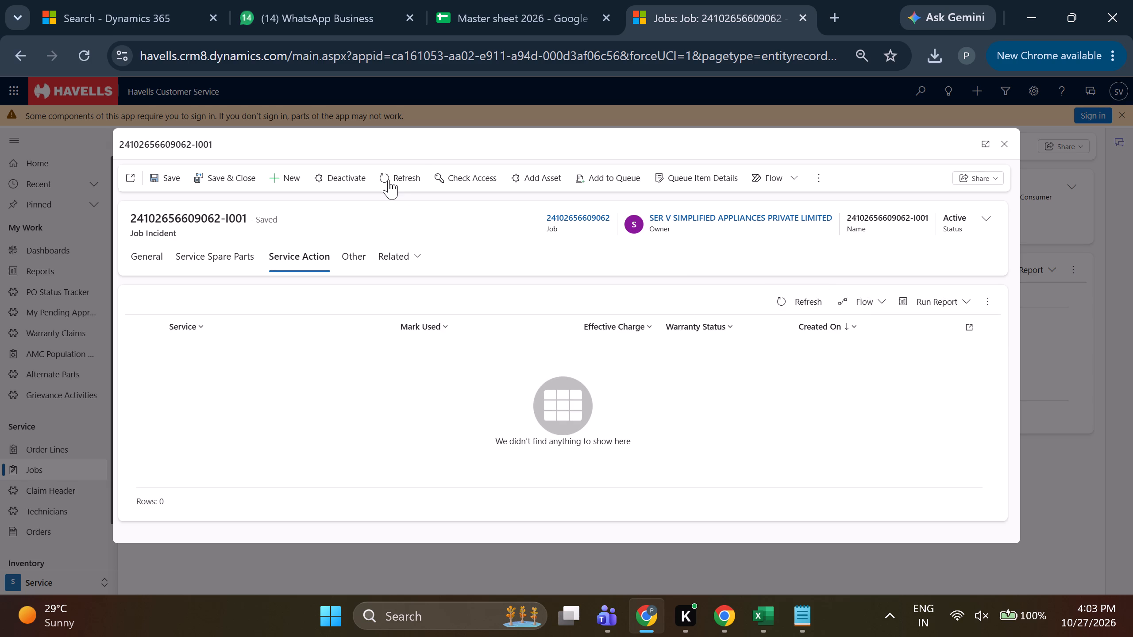
pyautogui.click(389, 180)
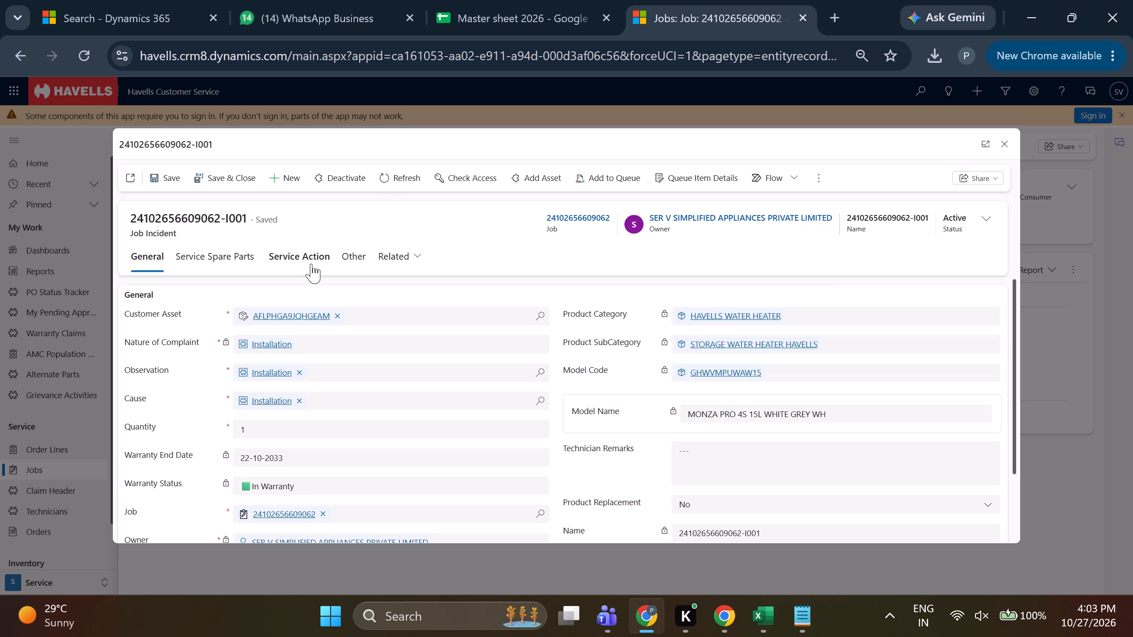
pyautogui.click(277, 269)
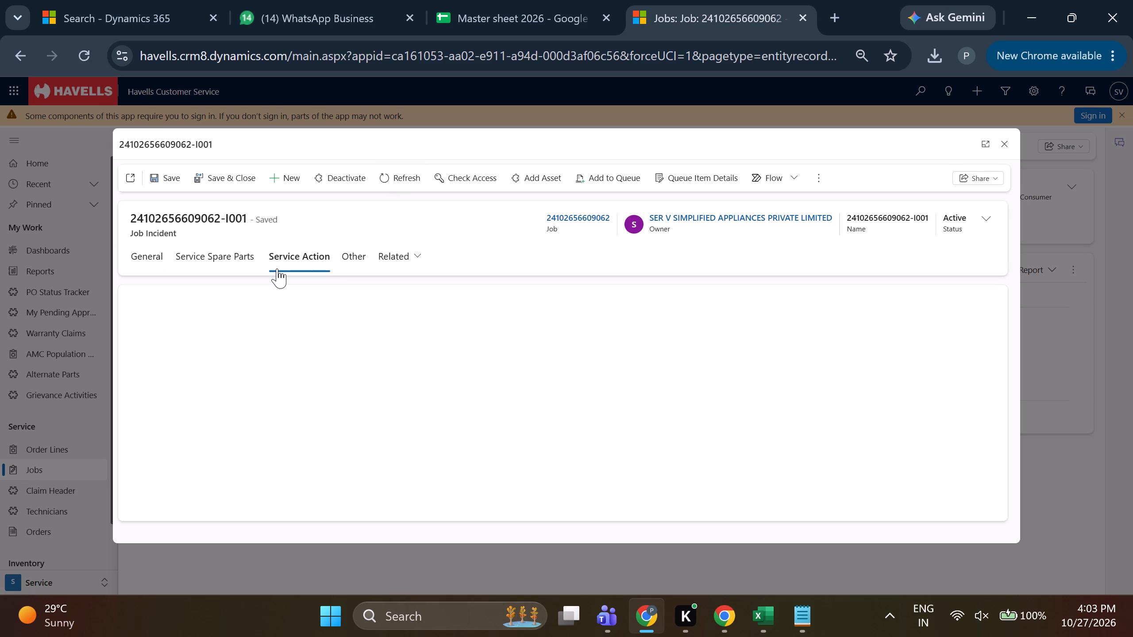
pyautogui.click(313, 259)
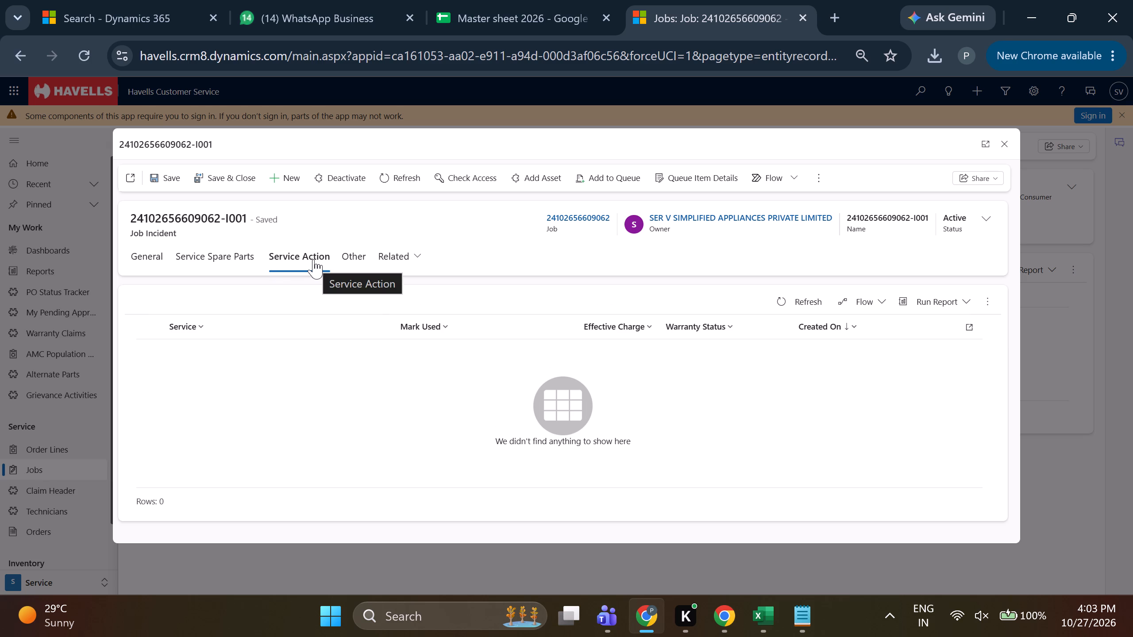
pyautogui.click(770, 298)
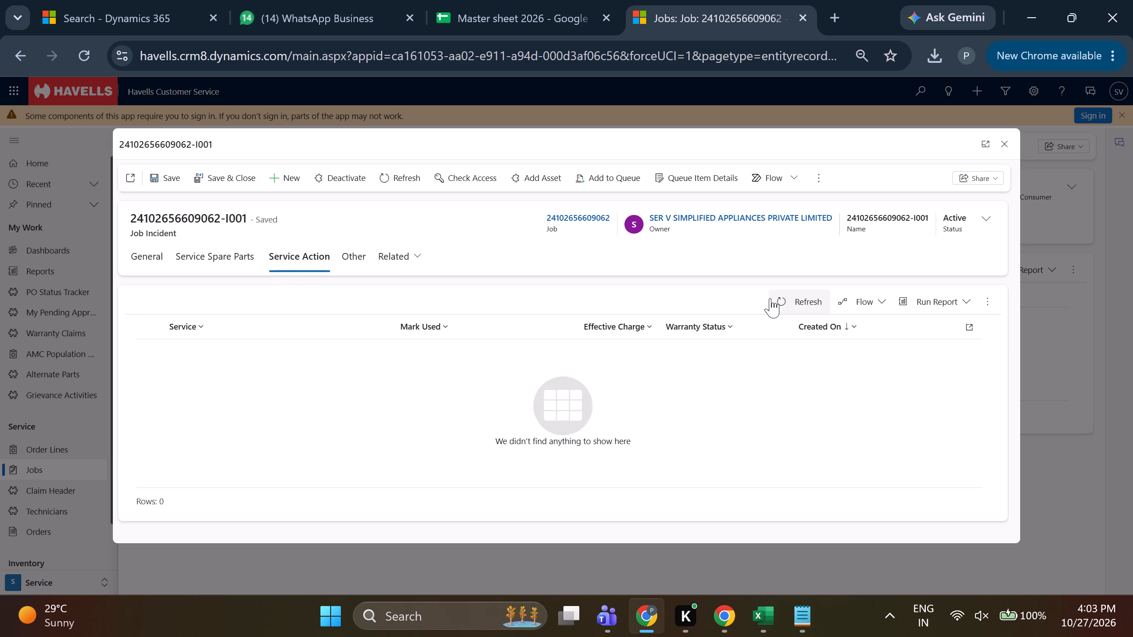
pyautogui.click(1009, 146)
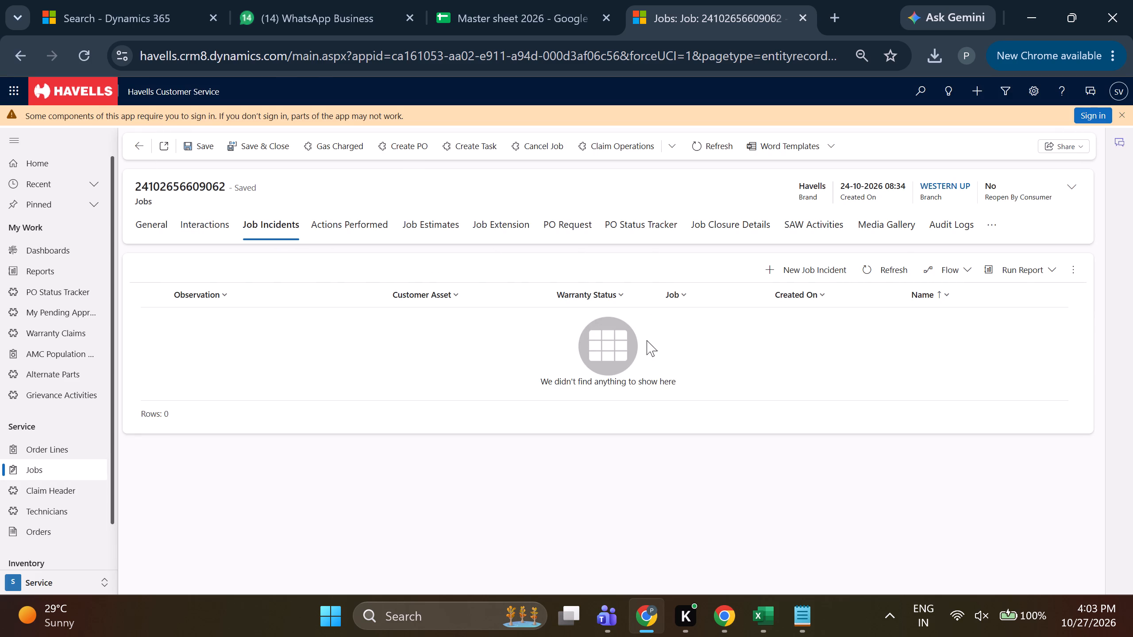
pyautogui.click(629, 368)
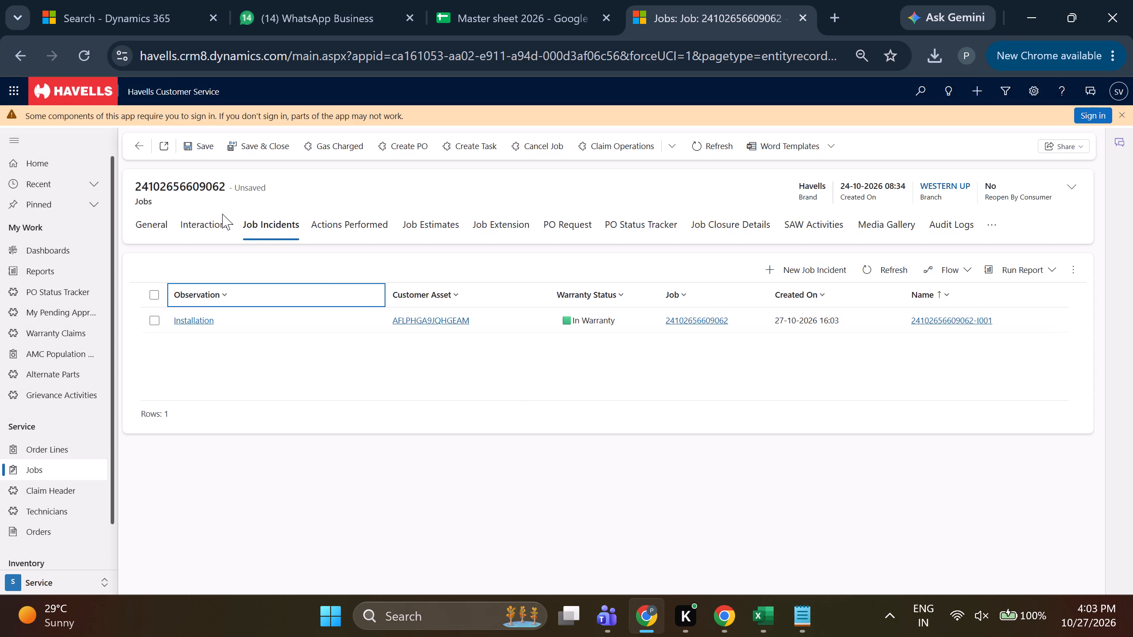
pyautogui.click(157, 224)
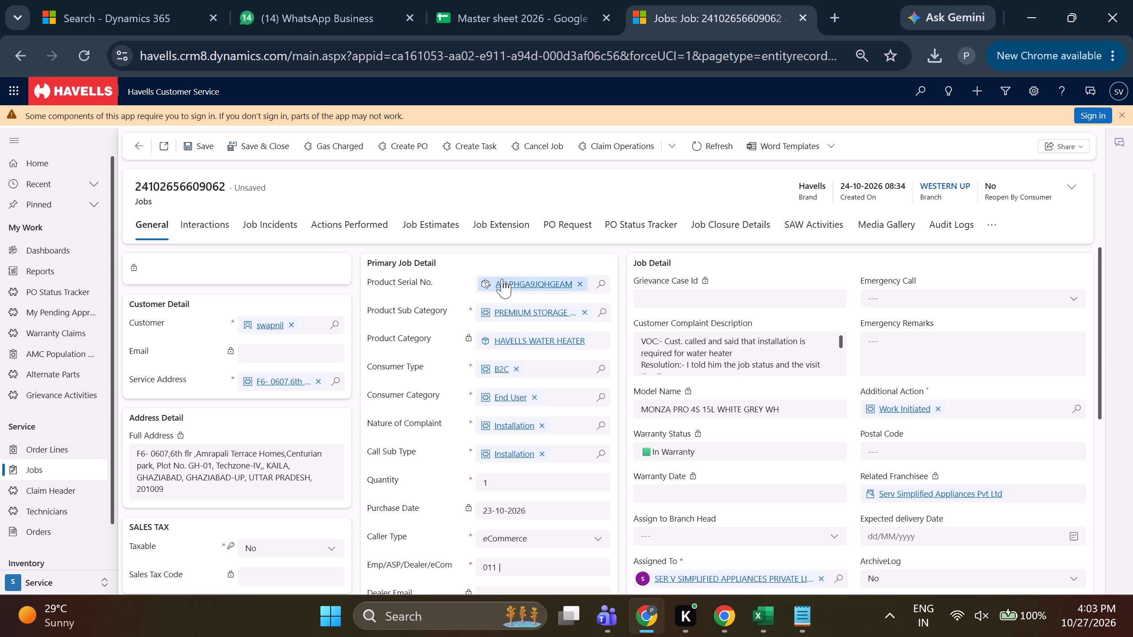
pyautogui.click(524, 285)
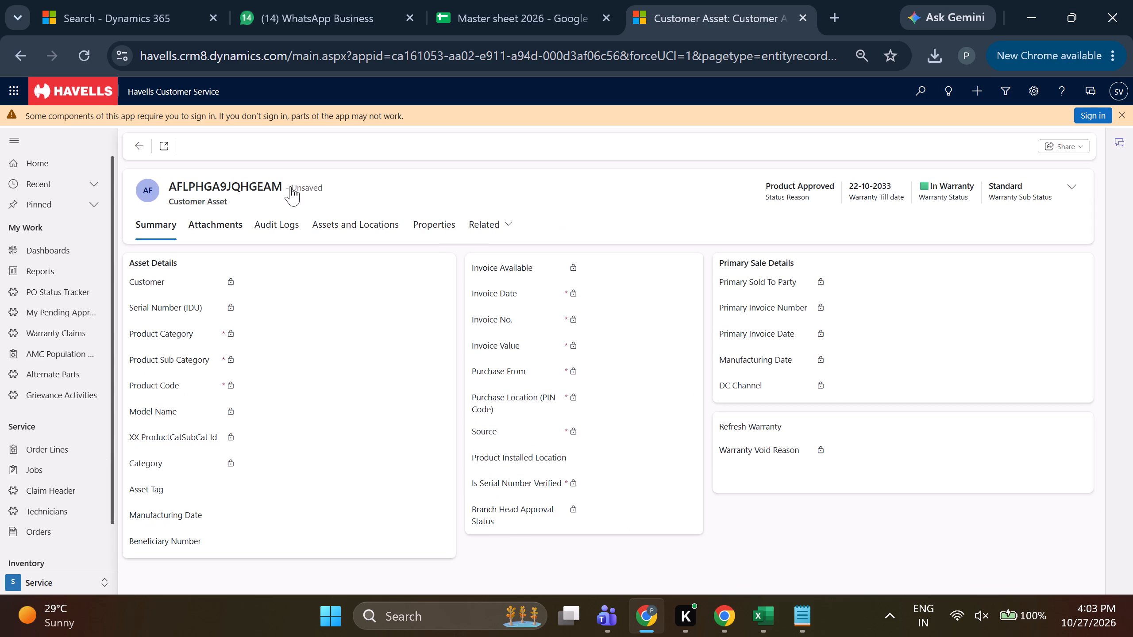
pyautogui.click(212, 239)
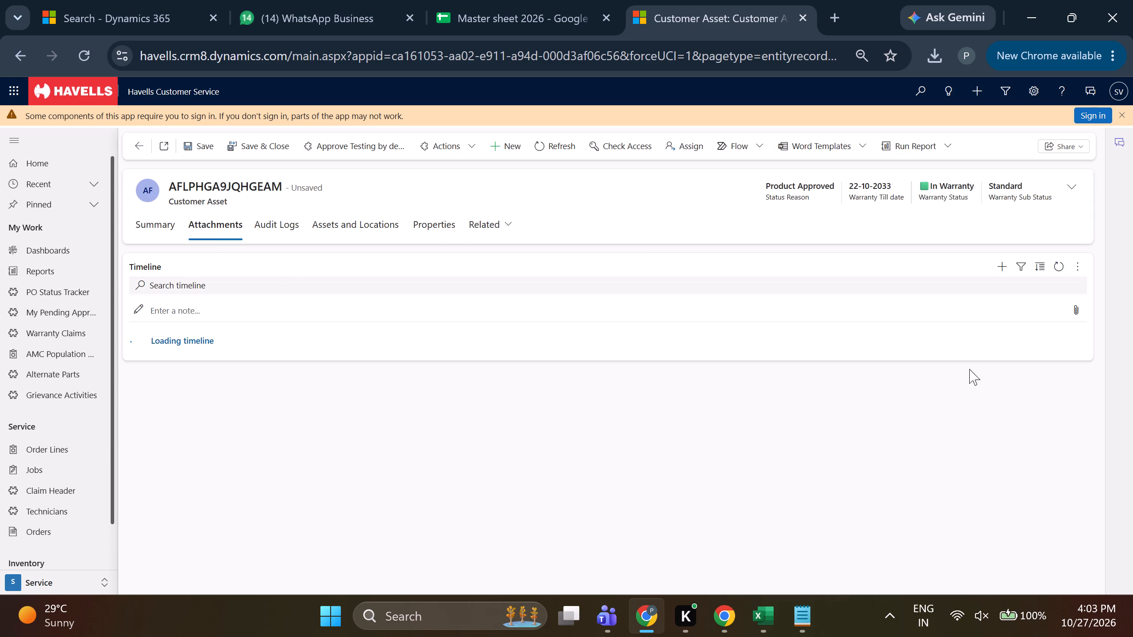
pyautogui.click(1073, 309)
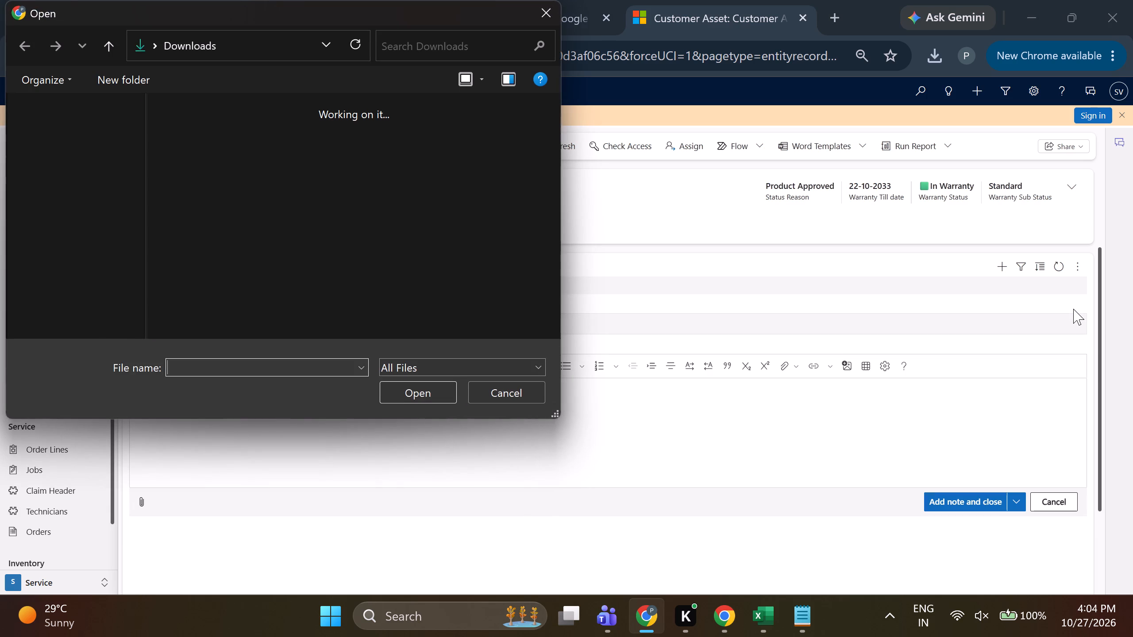
pyautogui.doubleClick(227, 195)
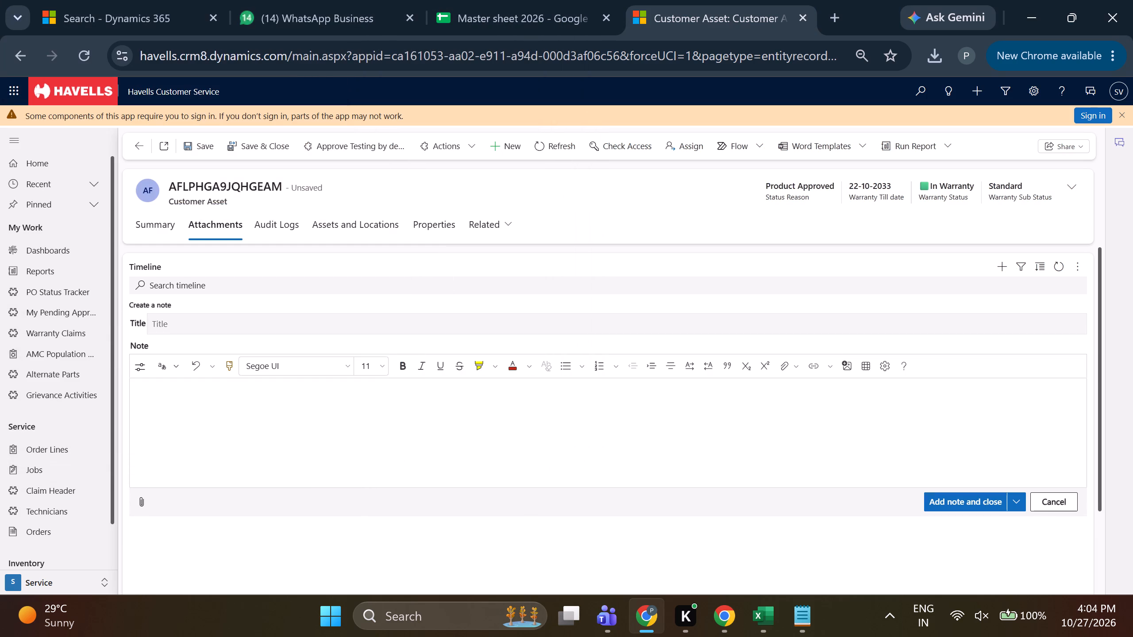
pyautogui.click(970, 519)
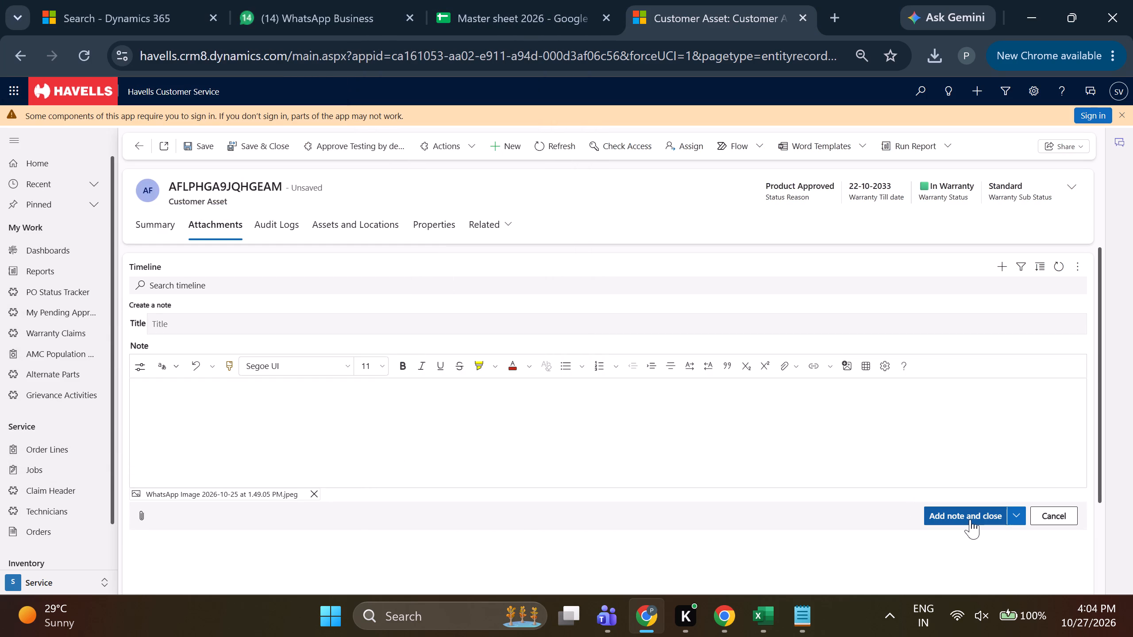
pyautogui.click(1077, 314)
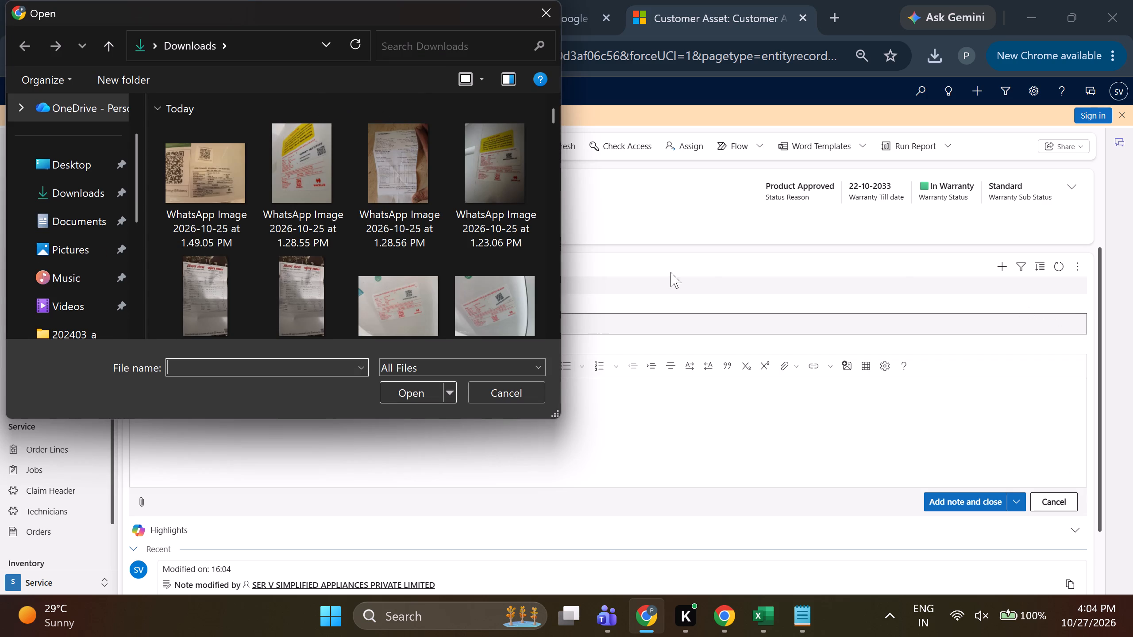
pyautogui.doubleClick(394, 195)
pyautogui.click(248, 150)
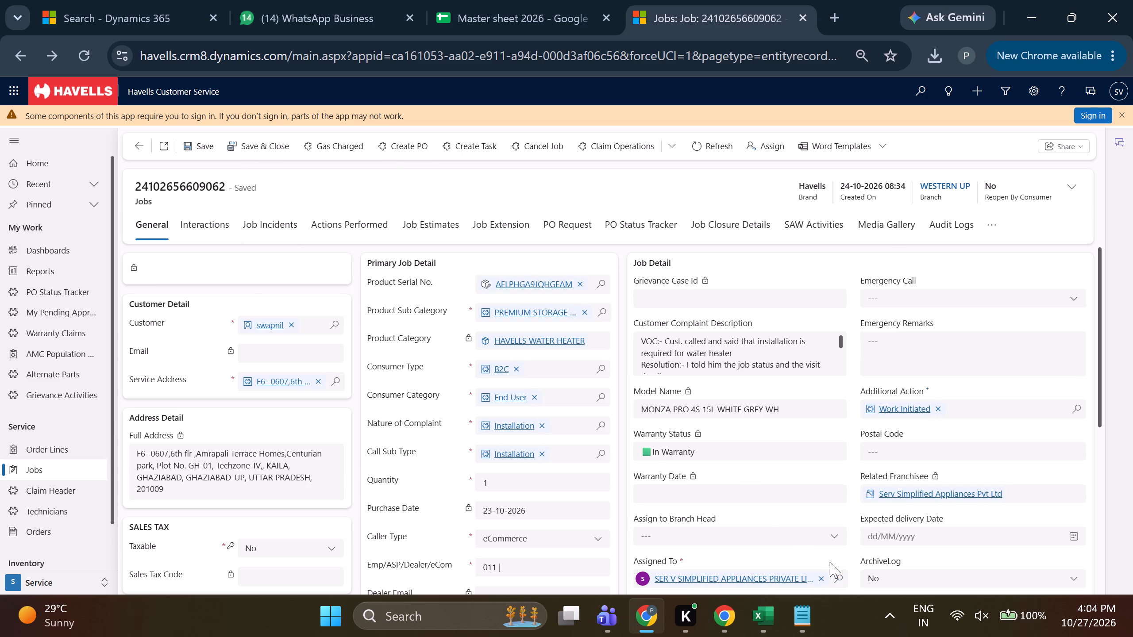
pyautogui.click(850, 585)
pyautogui.click(849, 584)
pyautogui.click(842, 577)
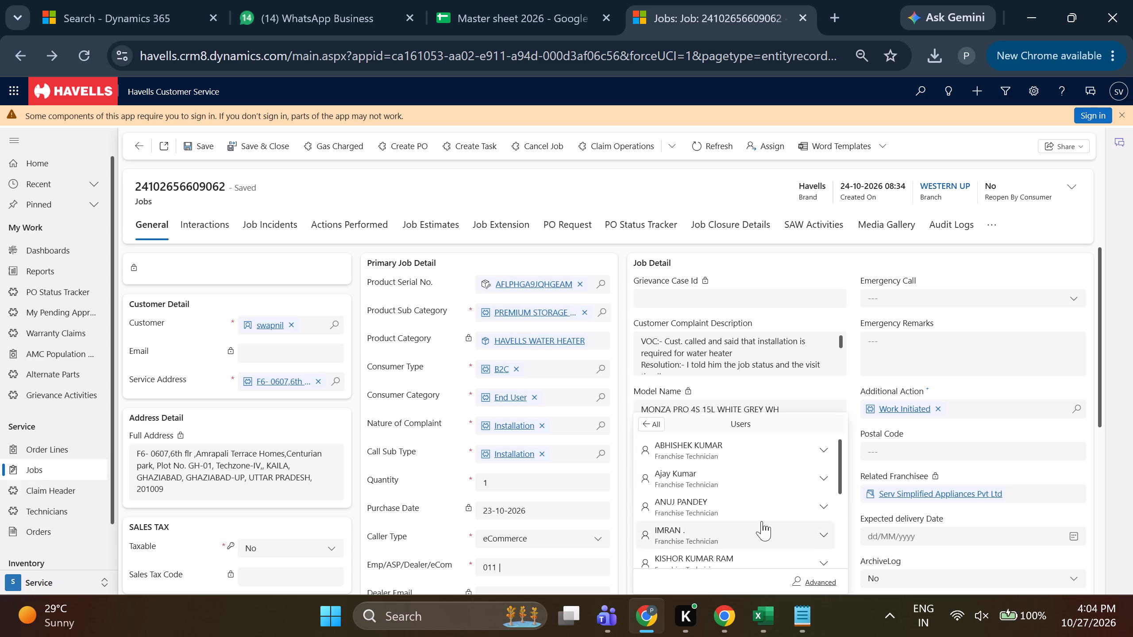
pyautogui.scroll(-2, 752, 491)
pyautogui.click(690, 500)
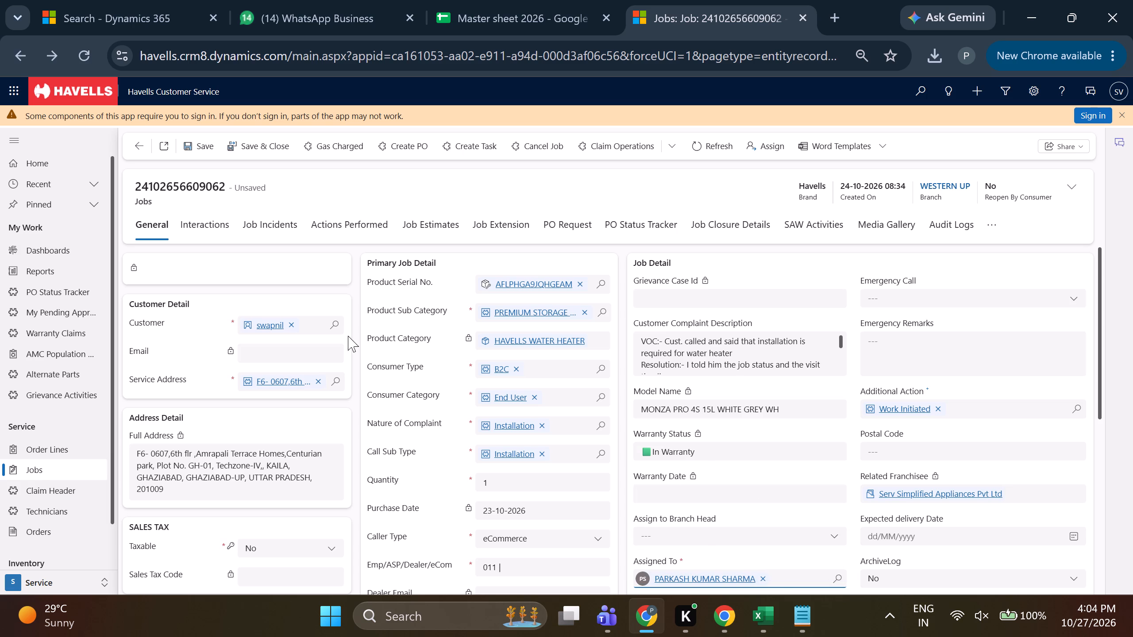
pyautogui.click(200, 148)
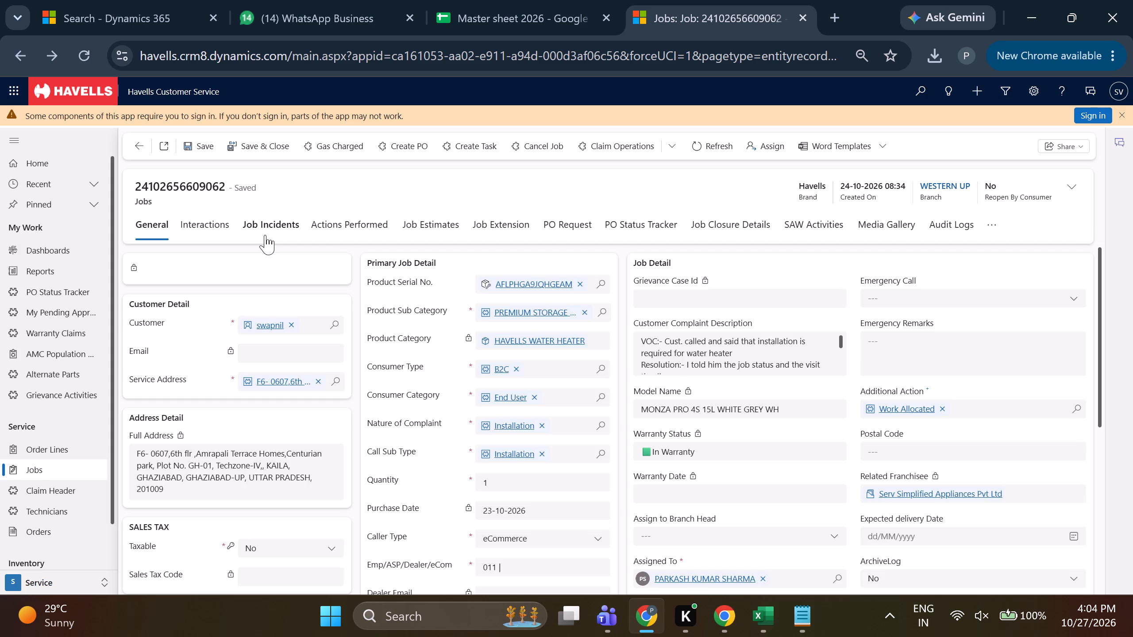
pyautogui.click(265, 235)
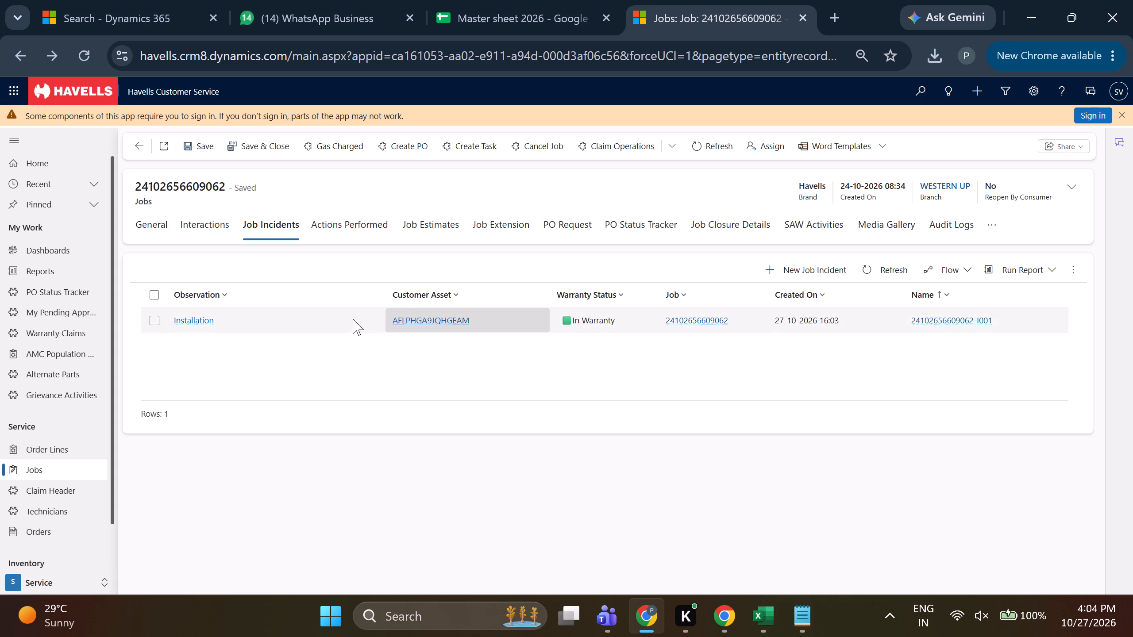
pyautogui.doubleClick(334, 320)
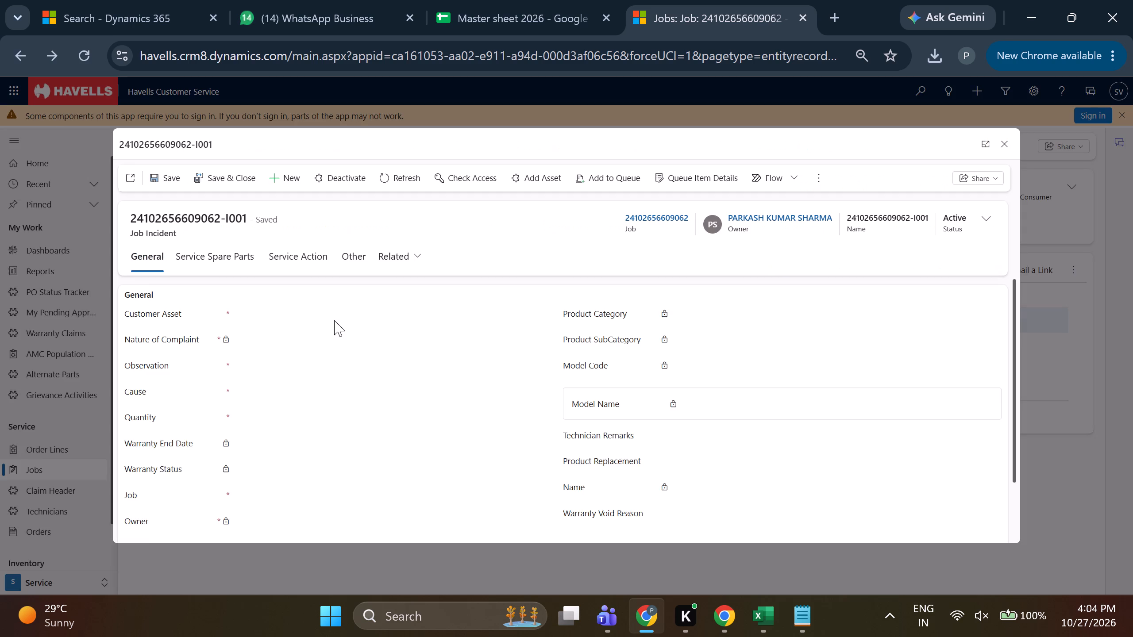
pyautogui.click(303, 272)
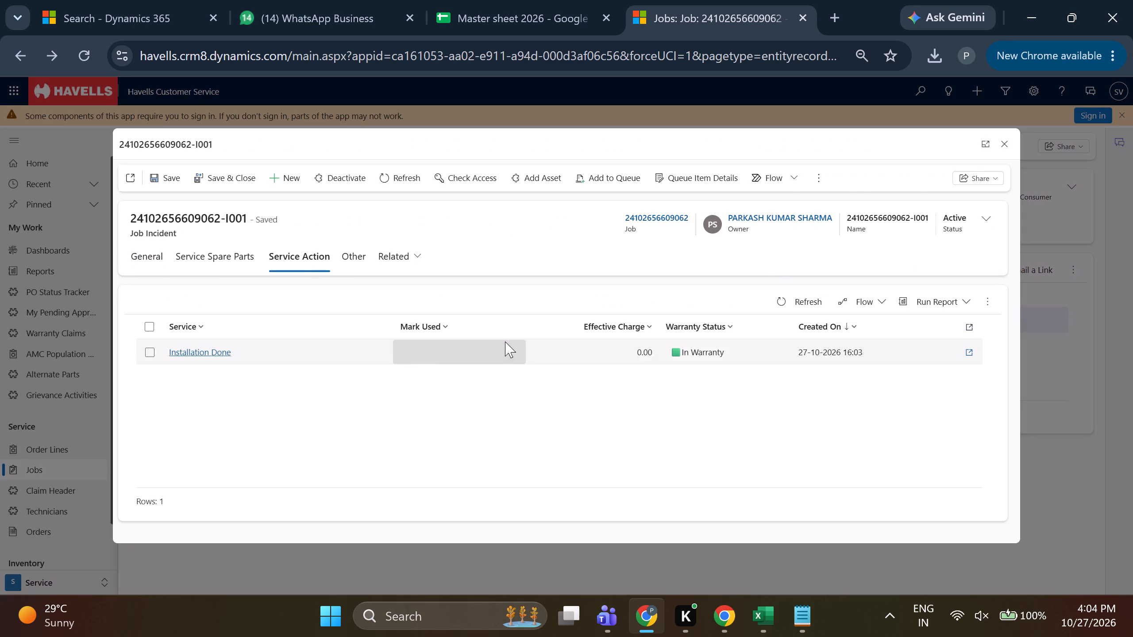
pyautogui.tripleClick(484, 357)
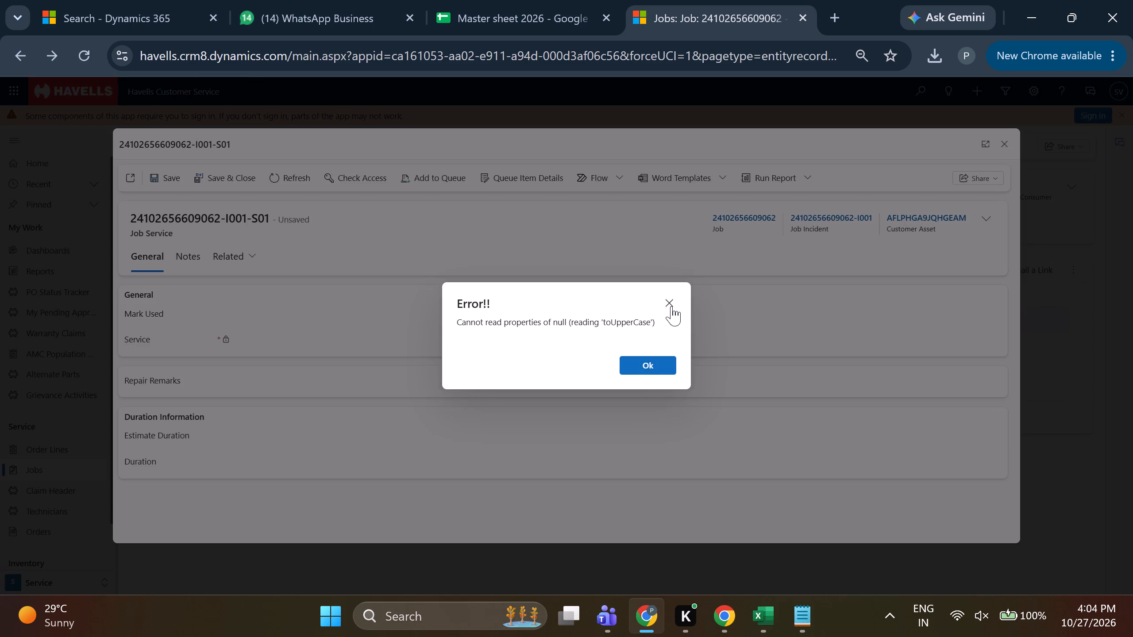
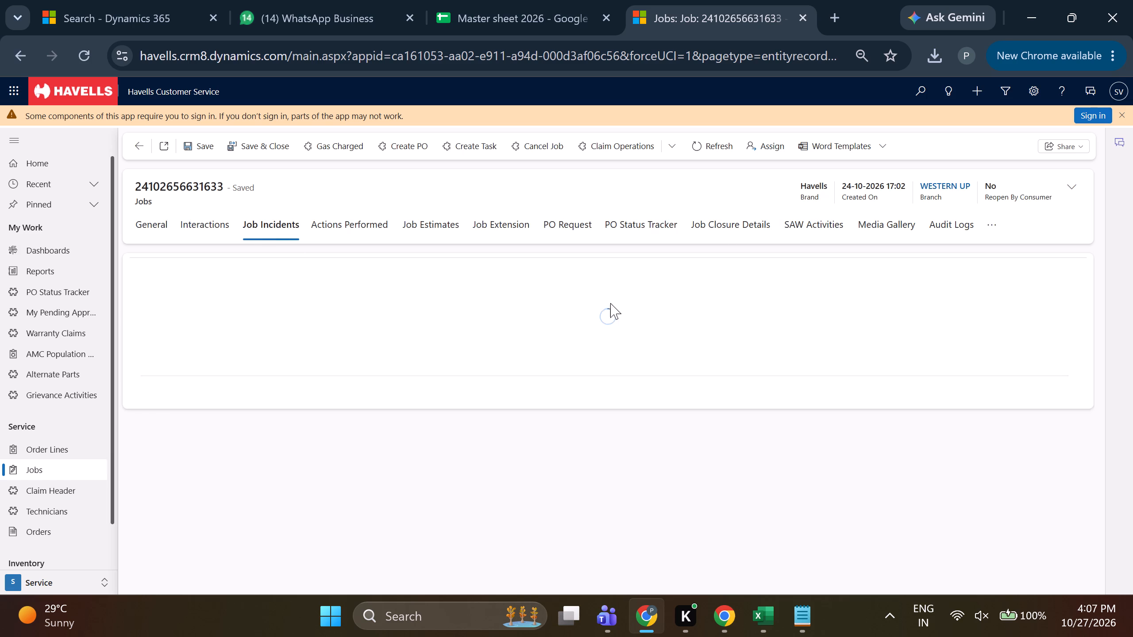
pyautogui.click(805, 275)
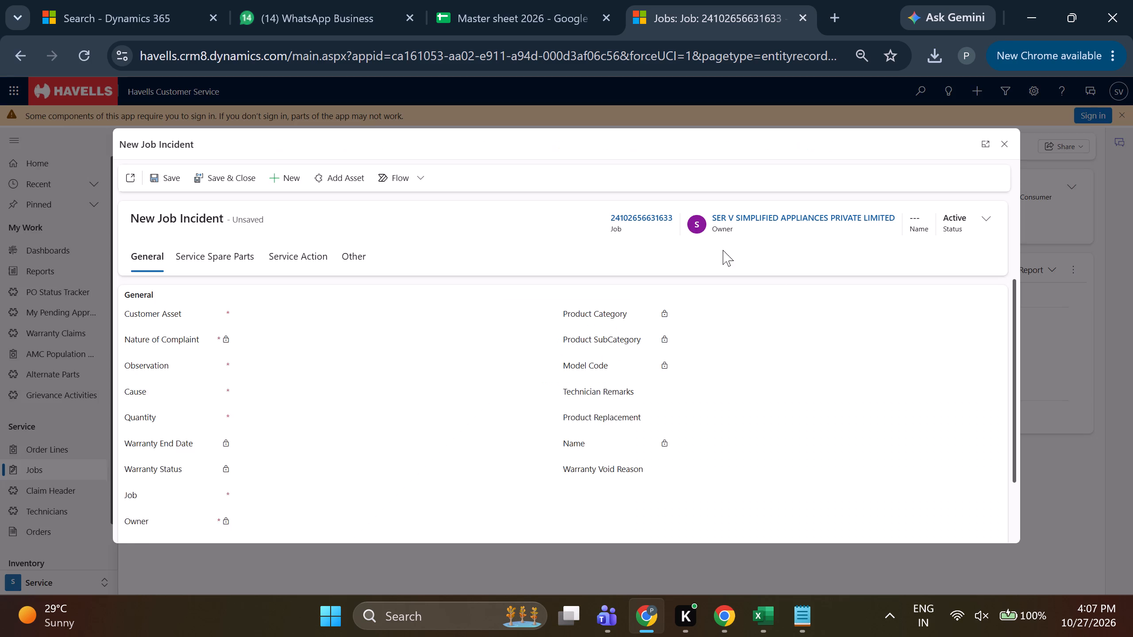
pyautogui.click(329, 185)
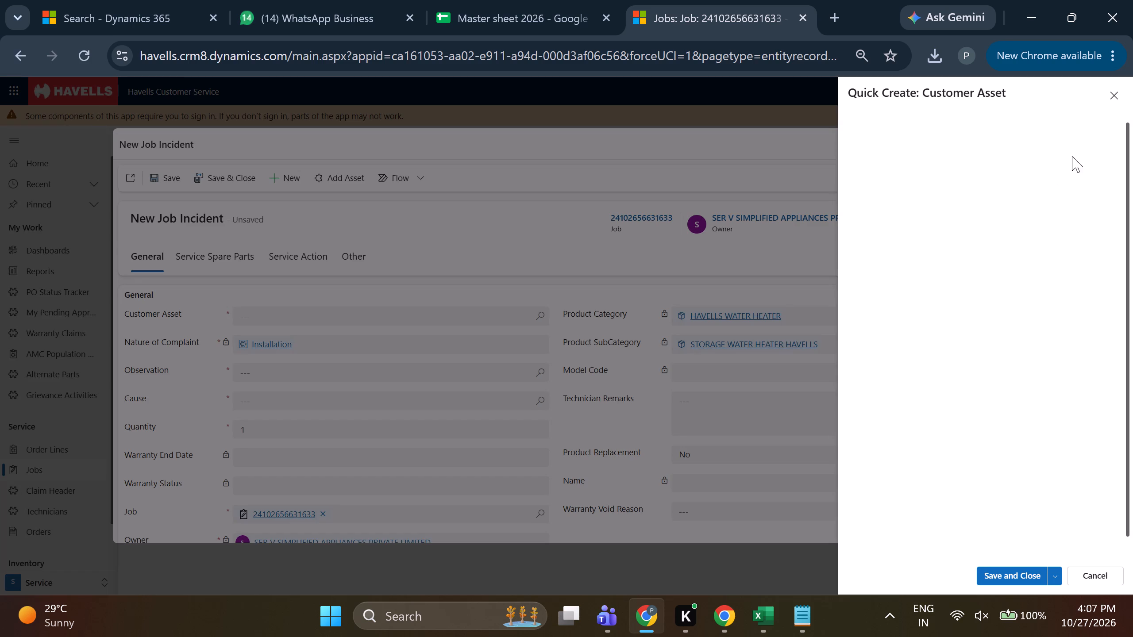
pyautogui.click(1050, 177)
pyautogui.click(1077, 160)
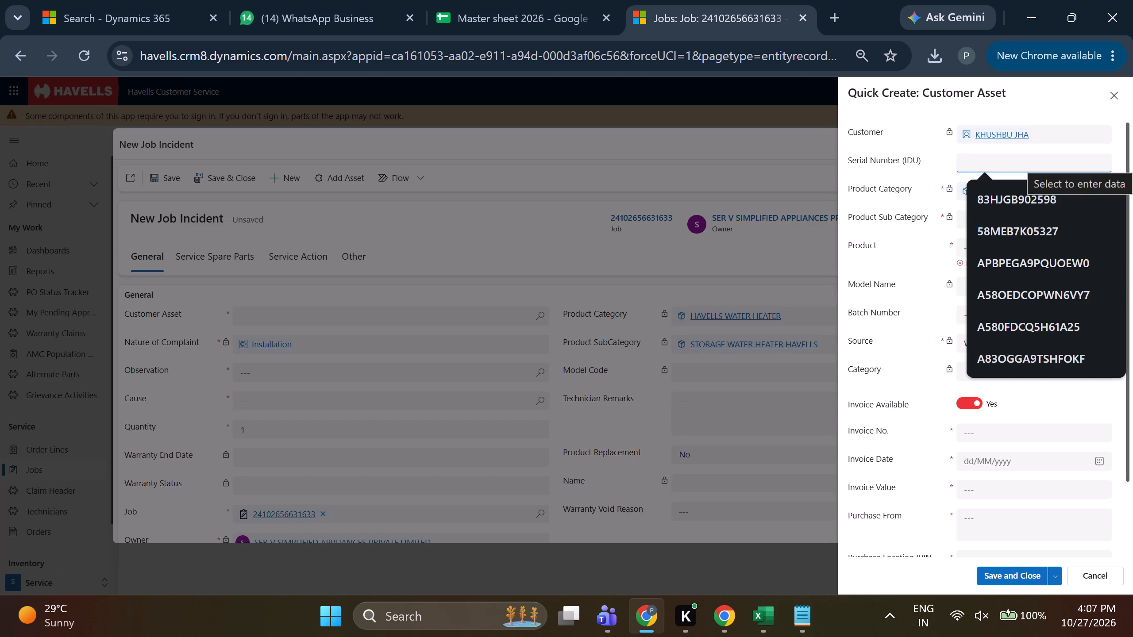
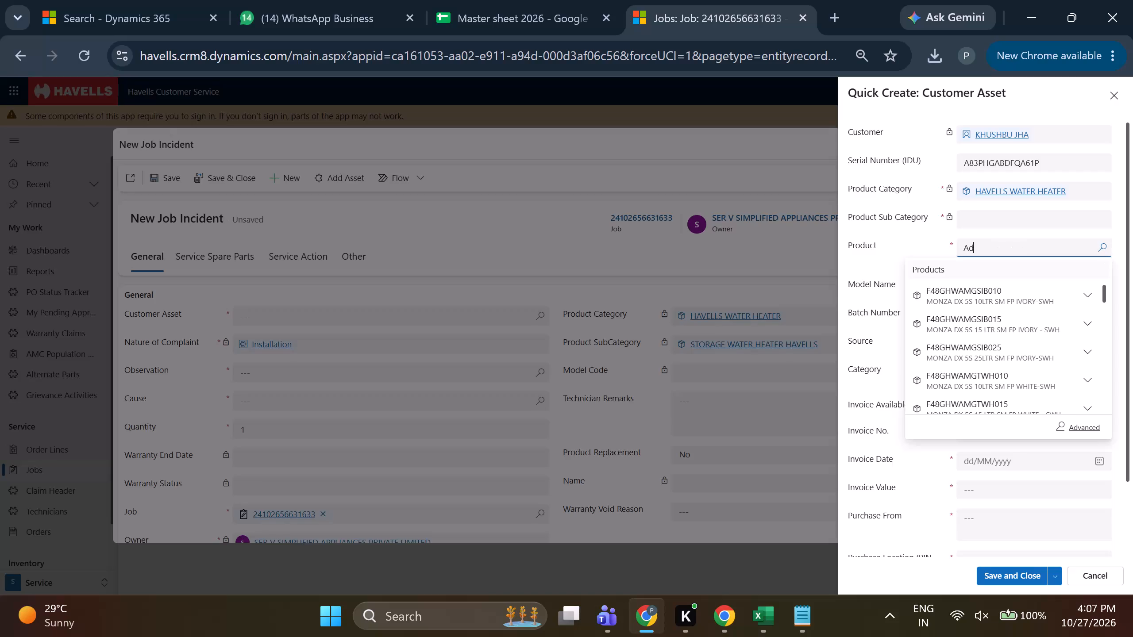
# Set the customer asset's product to GHWCASTWB025, the Adonia Spin 5S 25L white blue water heater.
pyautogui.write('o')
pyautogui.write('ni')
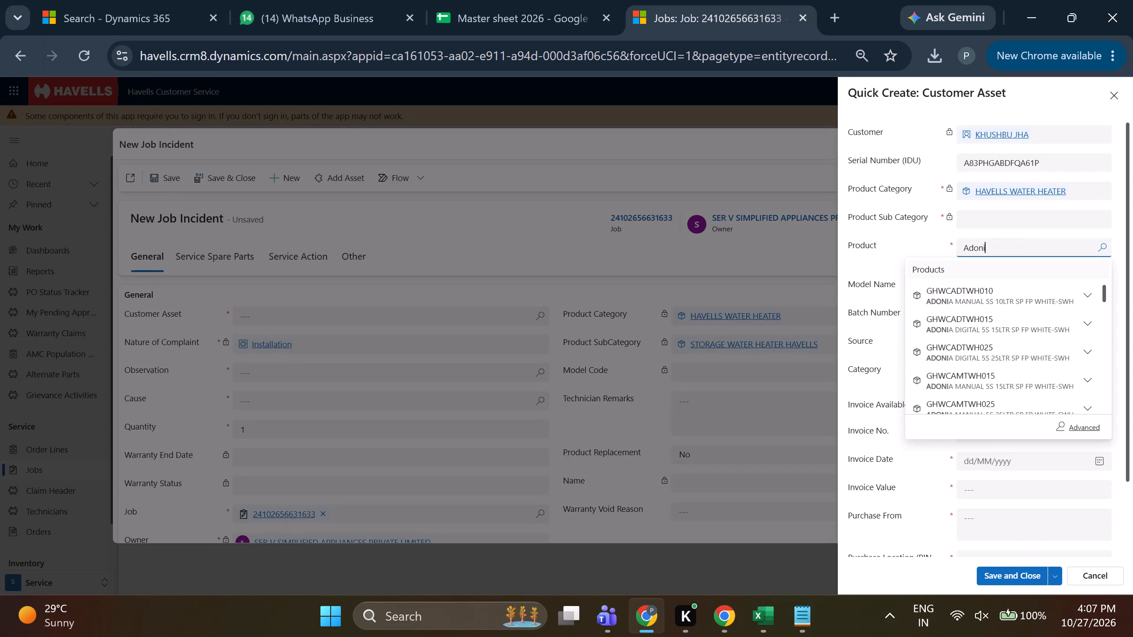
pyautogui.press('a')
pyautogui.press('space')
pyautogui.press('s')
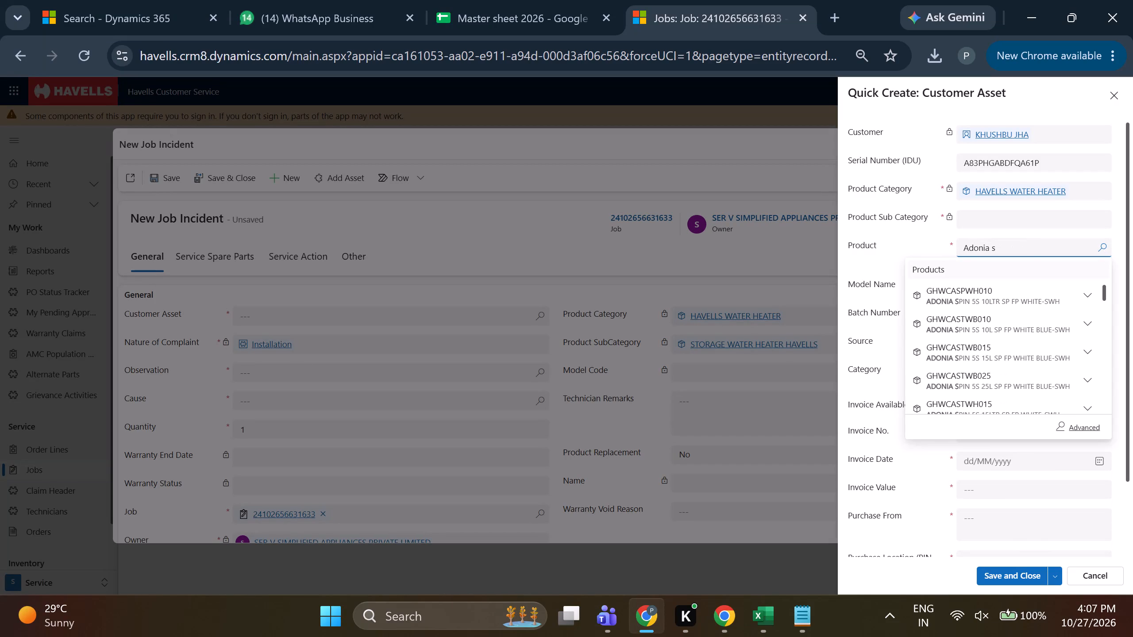
pyautogui.click(1013, 379)
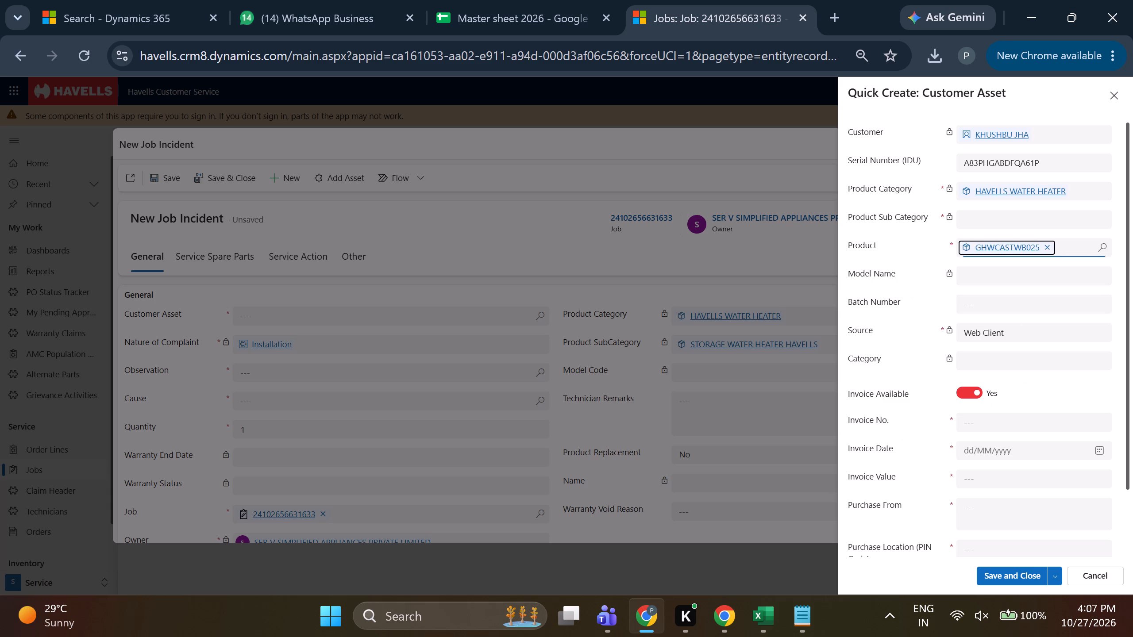
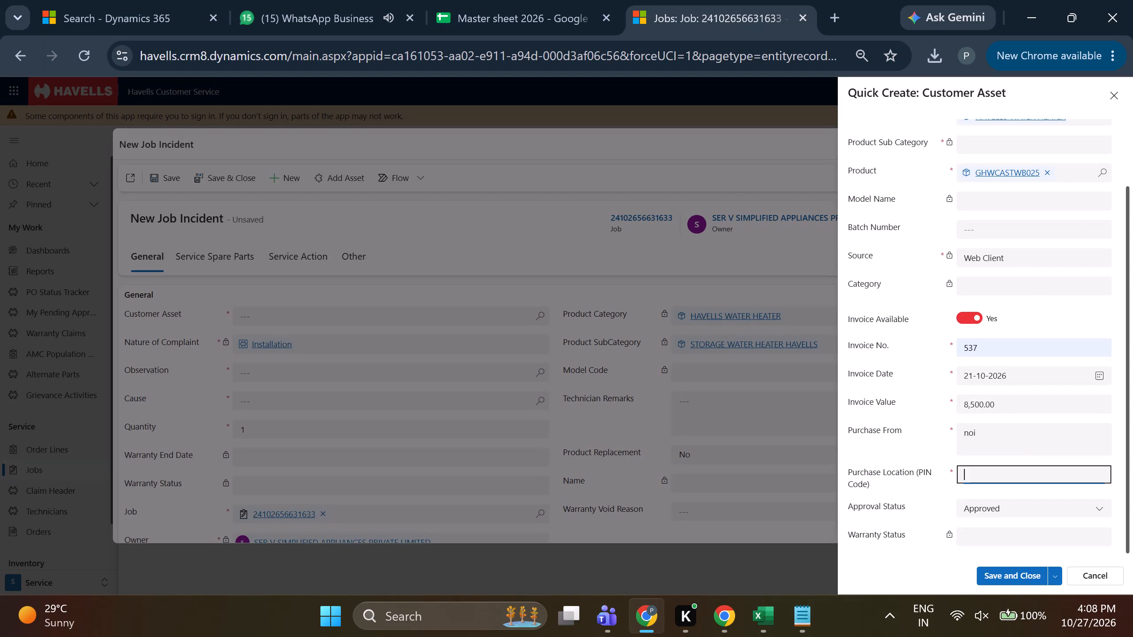
# Set the customer asset's purchase source to NOIDA and purchase location postal code to 201301, and save the asset.
pyautogui.press('Tab')
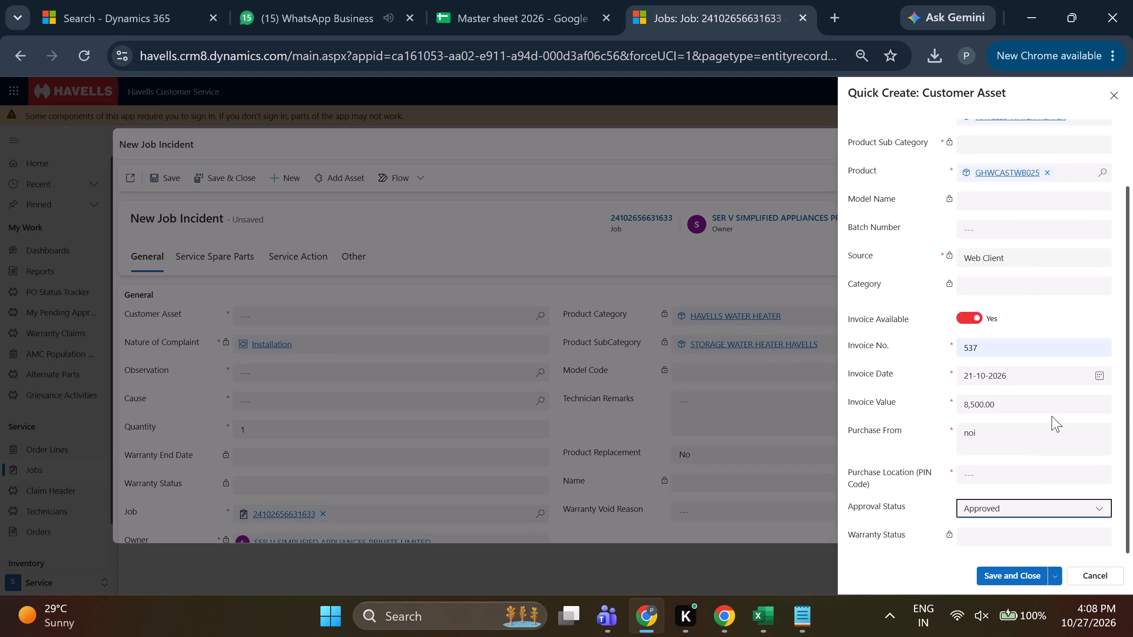
pyautogui.tripleClick(1044, 435)
pyautogui.press('BackSpace')
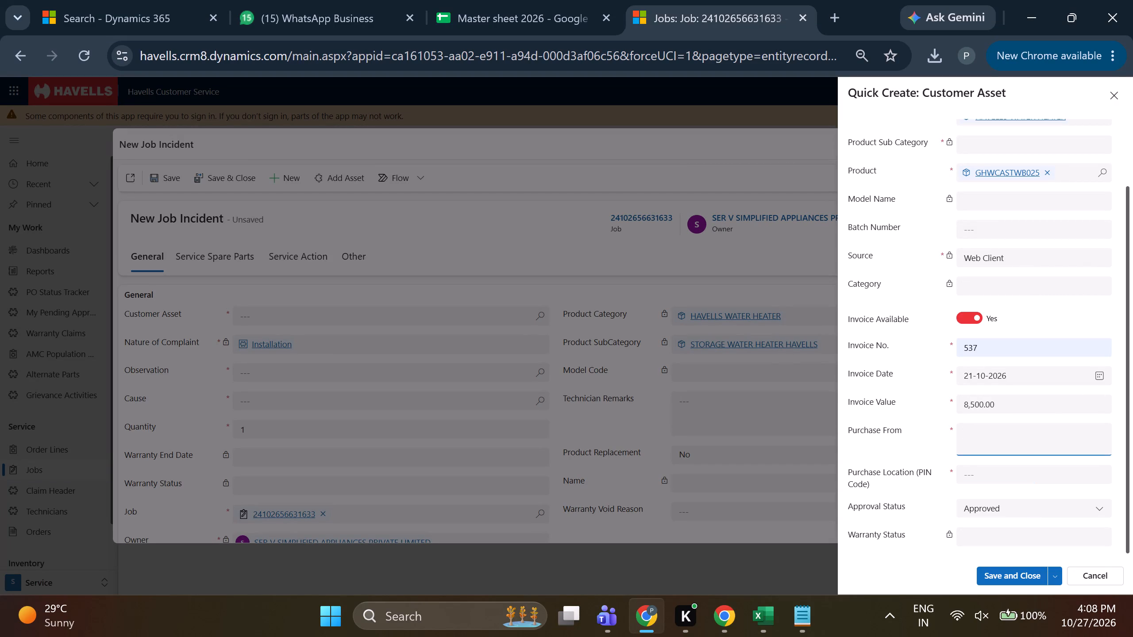
pyautogui.press('o')
pyautogui.press('BackSpace')
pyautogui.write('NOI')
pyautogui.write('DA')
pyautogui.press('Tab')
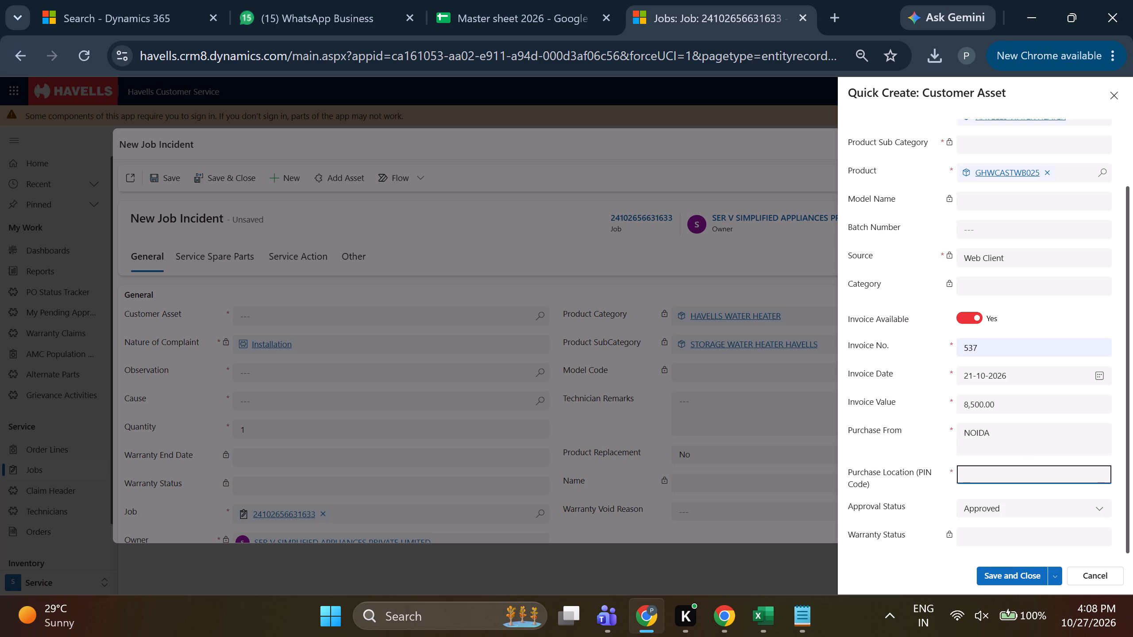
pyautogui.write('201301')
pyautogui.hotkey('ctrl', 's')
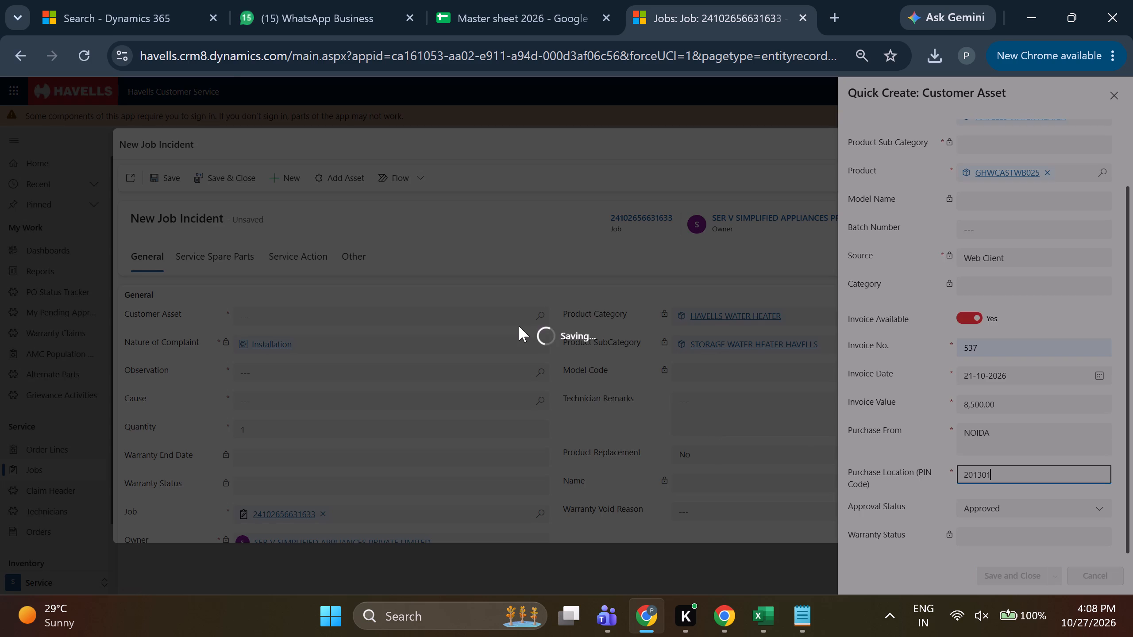
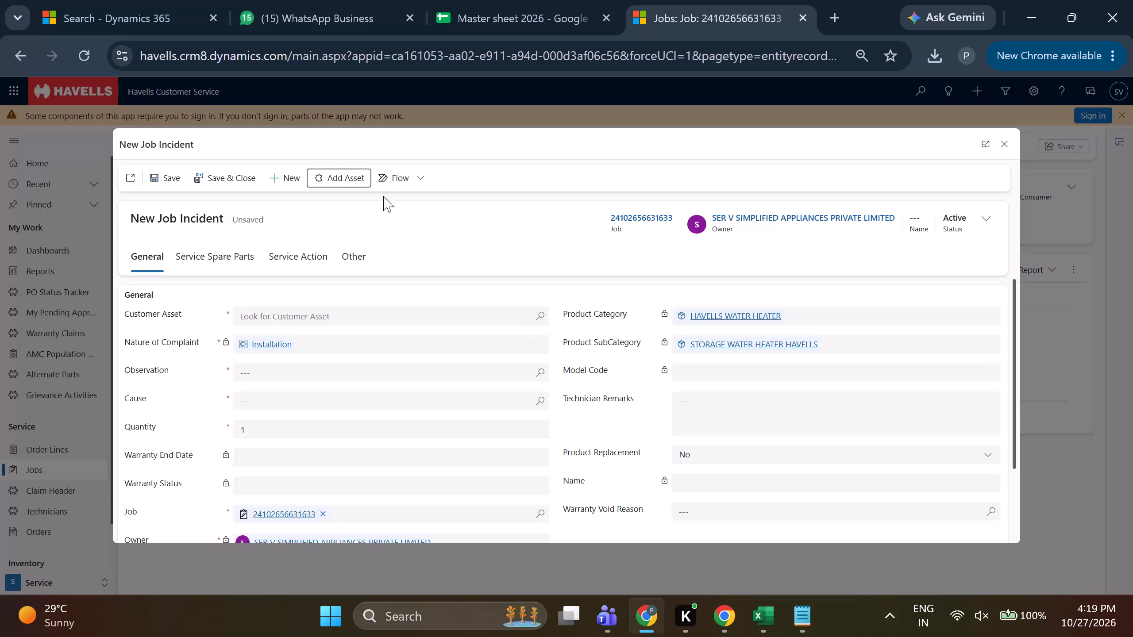
pyautogui.click(323, 178)
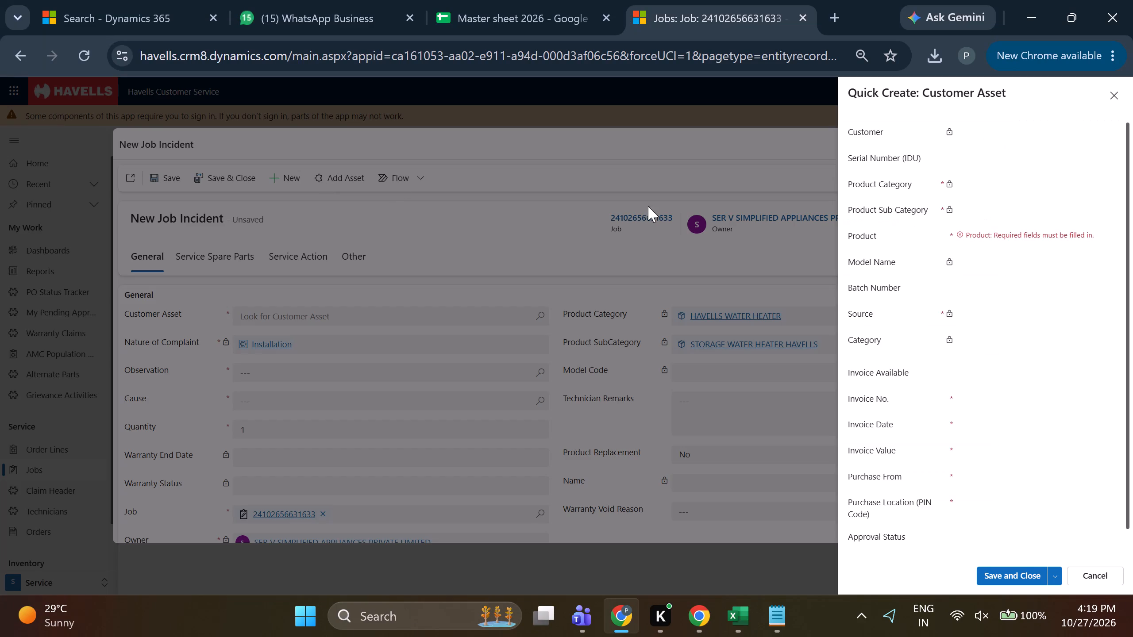
pyautogui.click(1013, 161)
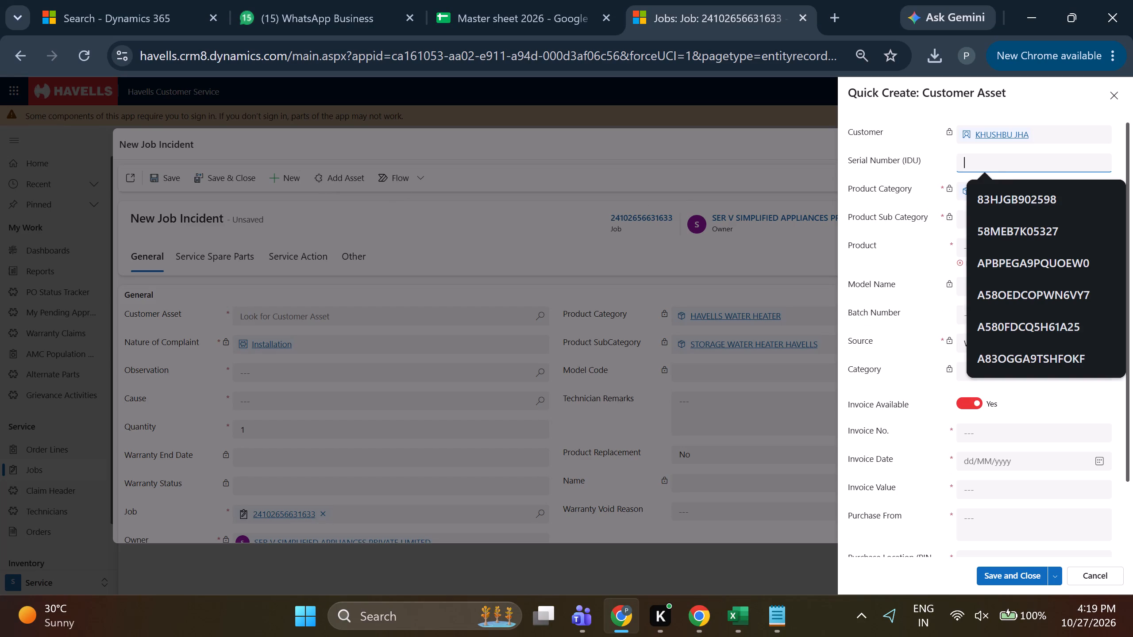